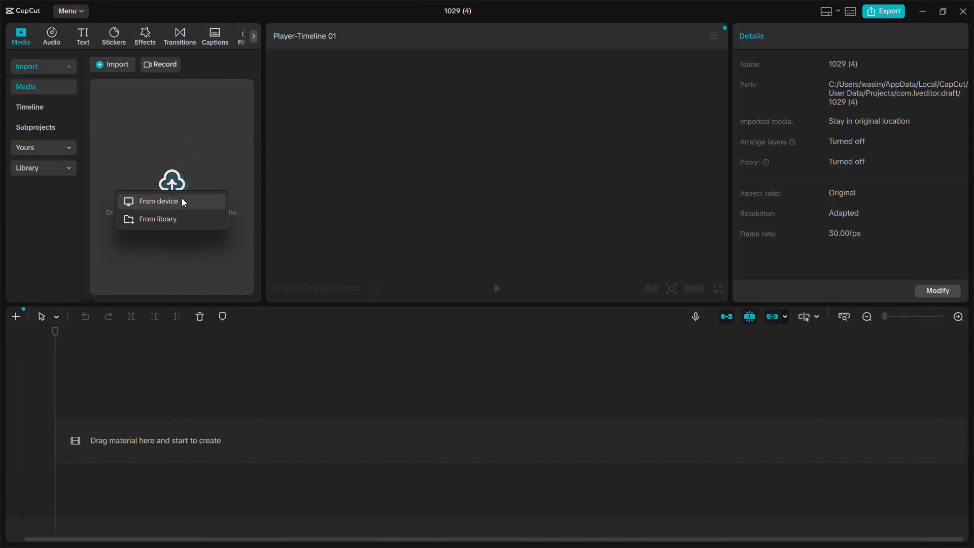
# Import videos 1, 2 and 3 from the edeting folder in Downloads into the CapCut project's media.
pyautogui.click(162, 200)
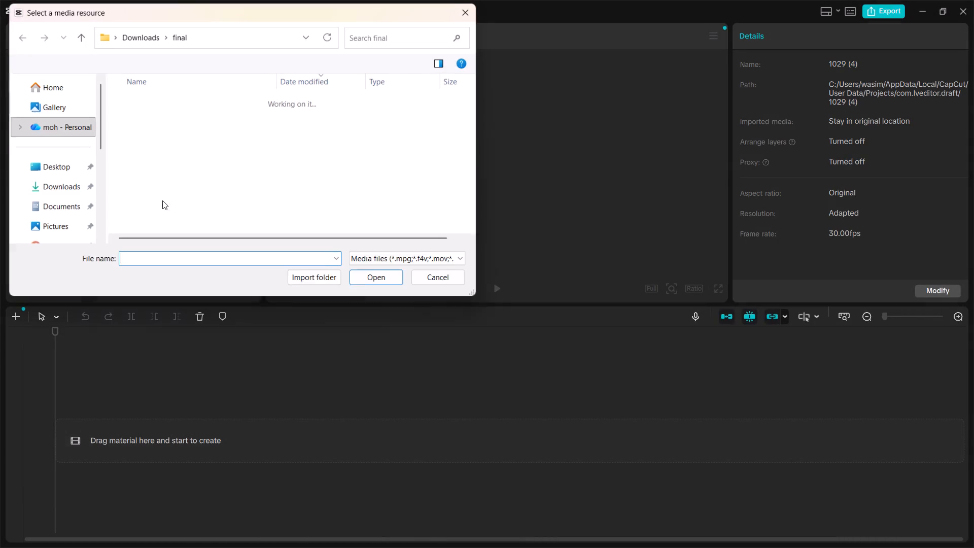
pyautogui.click(60, 183)
pyautogui.click(201, 109)
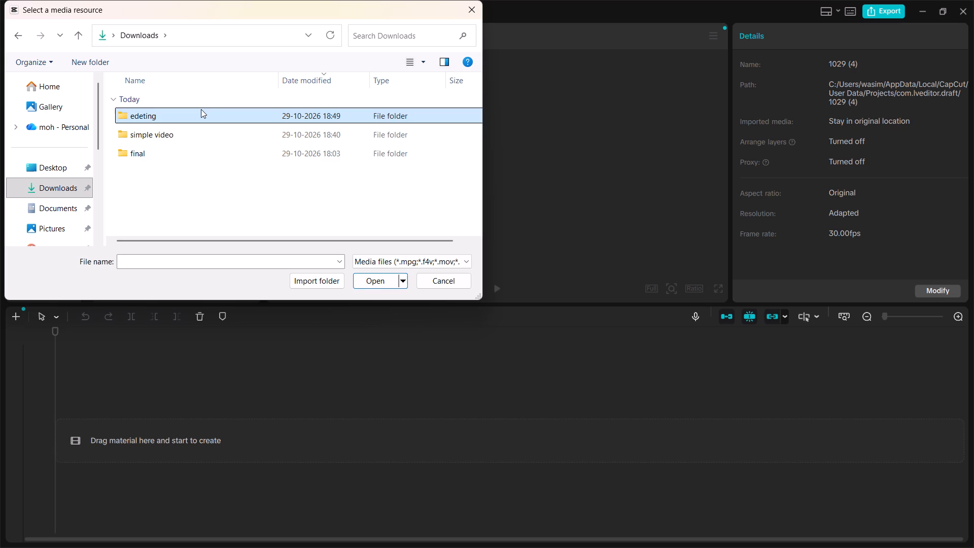
pyautogui.doubleClick(201, 109)
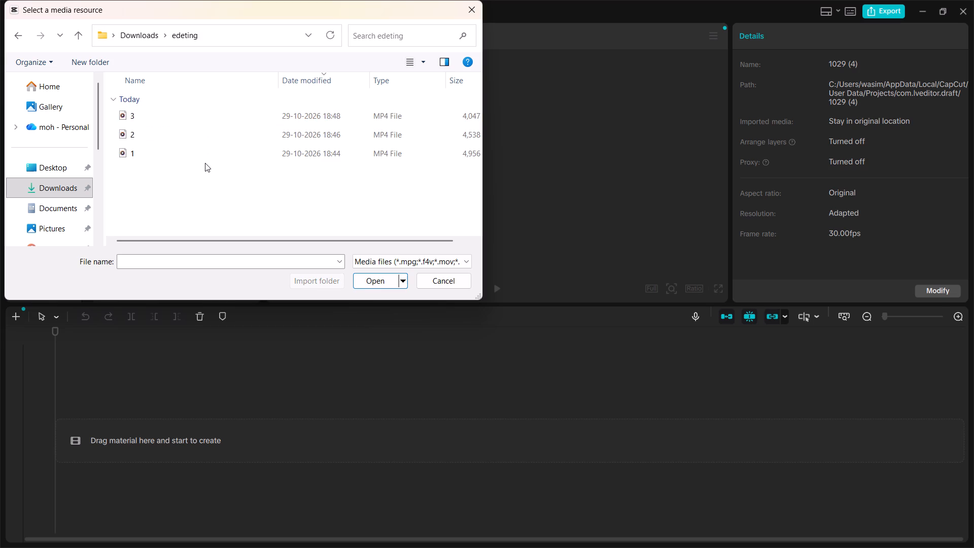
pyautogui.press('Return')
pyautogui.press('Return')
pyautogui.press('Return')
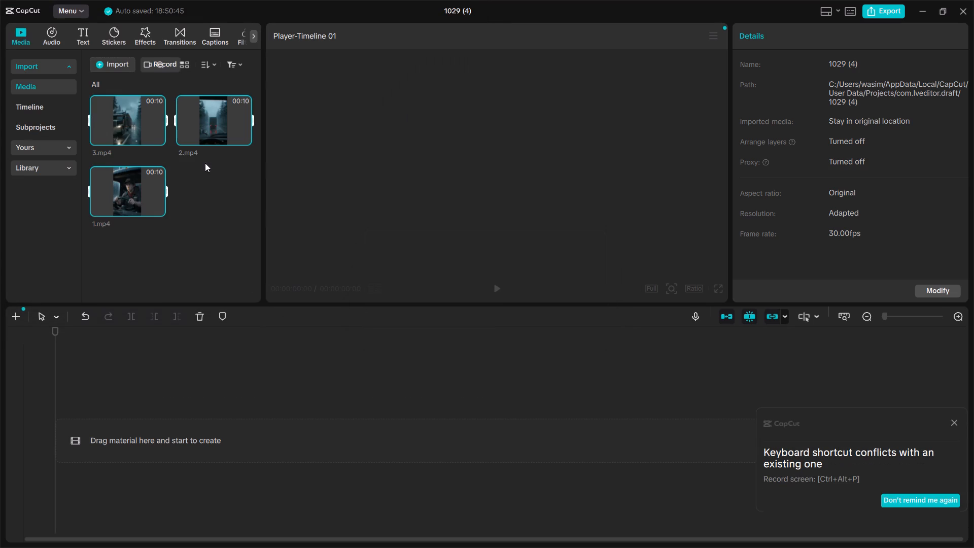
# Place all three imported clips end to end on the empty timeline.
pyautogui.moveTo(149, 132); pyautogui.dragTo(188, 417)
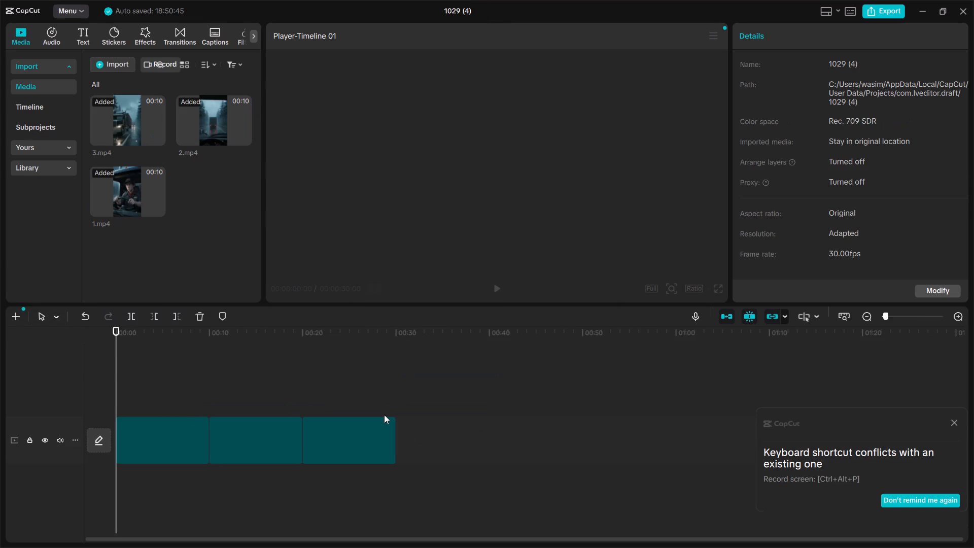
pyautogui.click(384, 415)
pyautogui.click(617, 307)
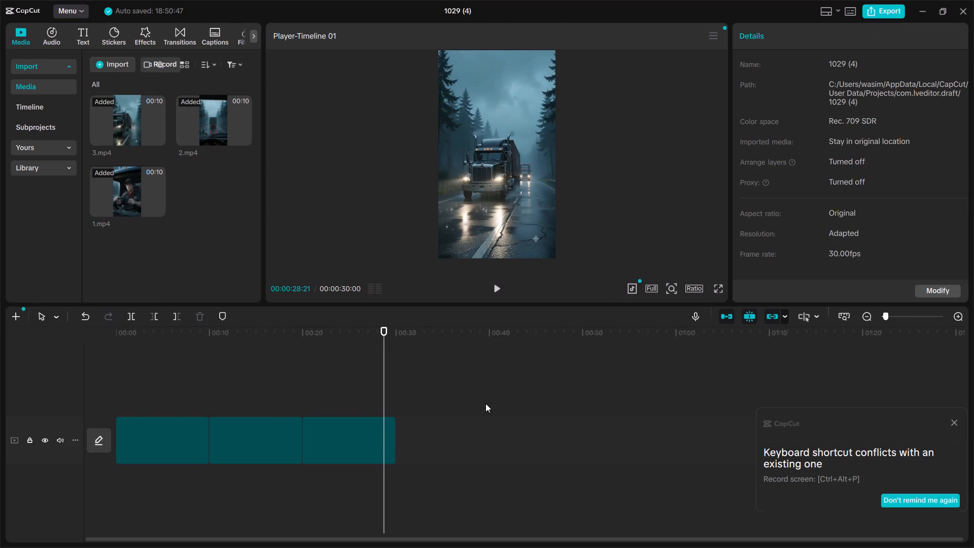
pyautogui.click(485, 403)
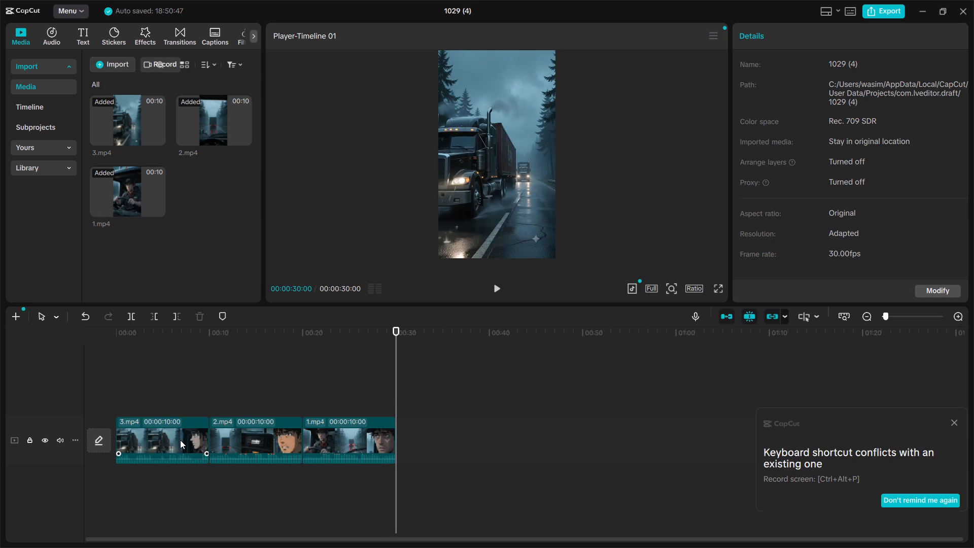
# Rearrange the clips on the main track into the order 1, 2, 3.
pyautogui.moveTo(159, 441); pyautogui.dragTo(408, 465)
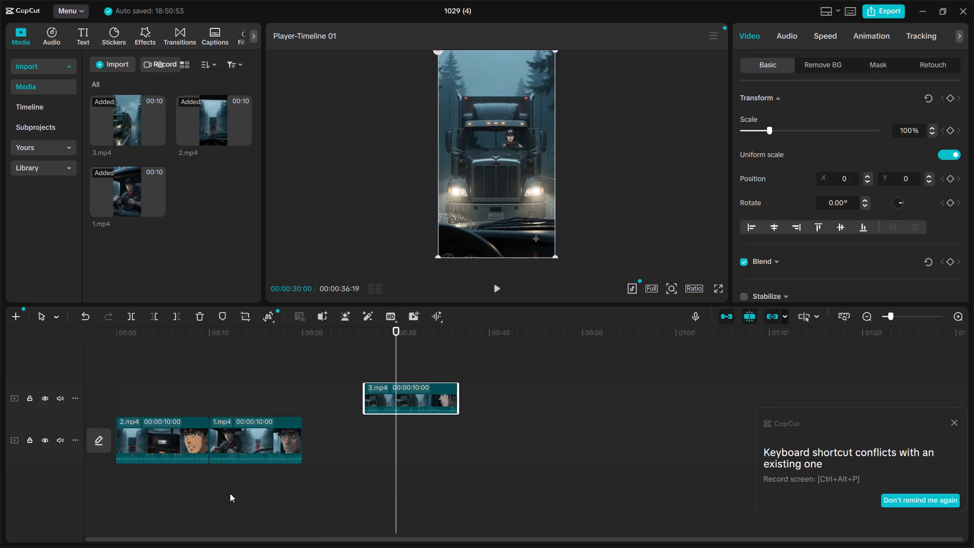
pyautogui.click(388, 392)
pyautogui.moveTo(388, 392); pyautogui.dragTo(340, 434)
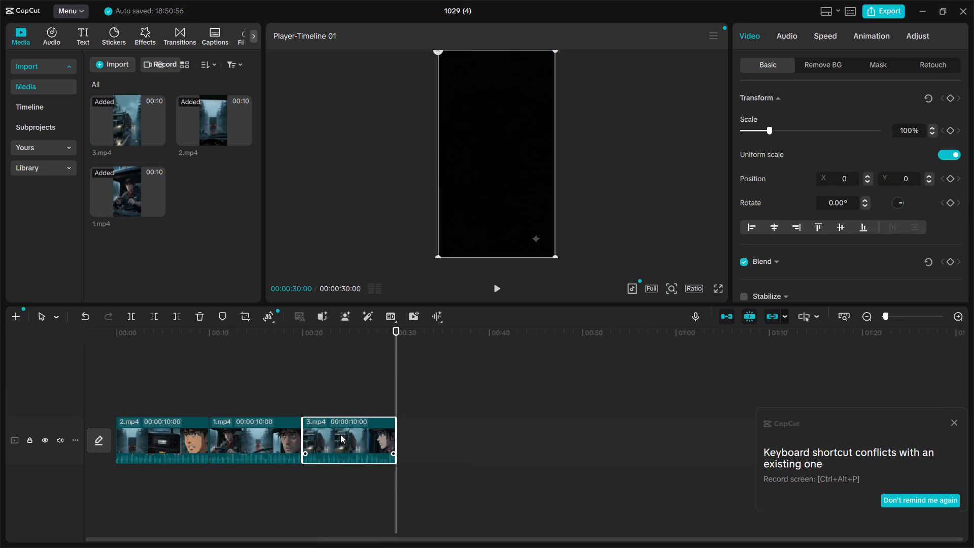
pyautogui.click(267, 440)
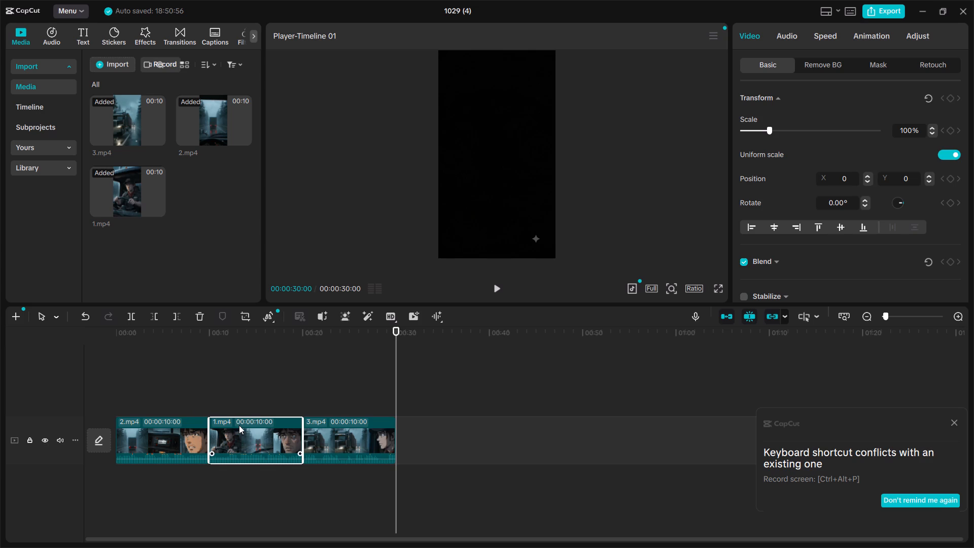
pyautogui.moveTo(167, 433); pyautogui.dragTo(246, 447)
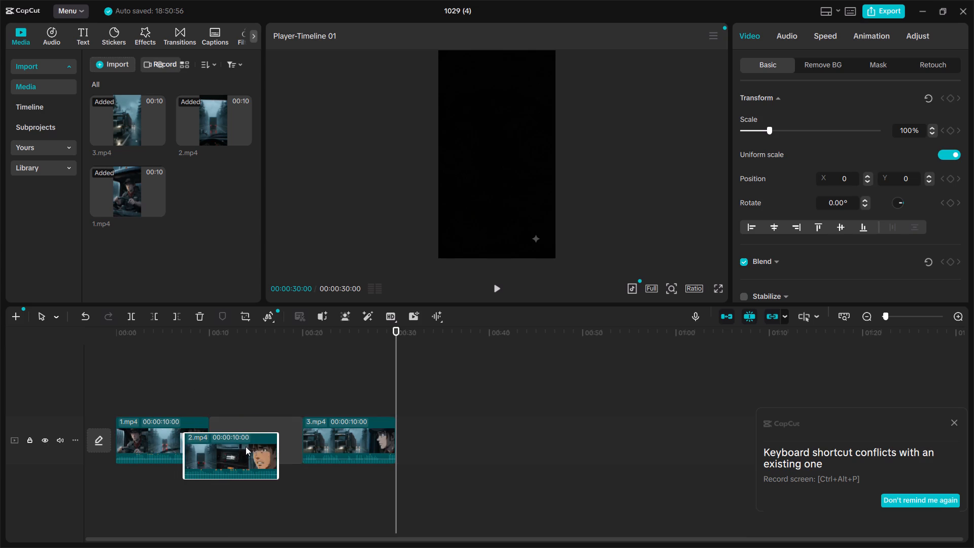
pyautogui.moveTo(246, 447); pyautogui.dragTo(254, 440)
pyautogui.click(557, 424)
pyautogui.doubleClick(337, 388)
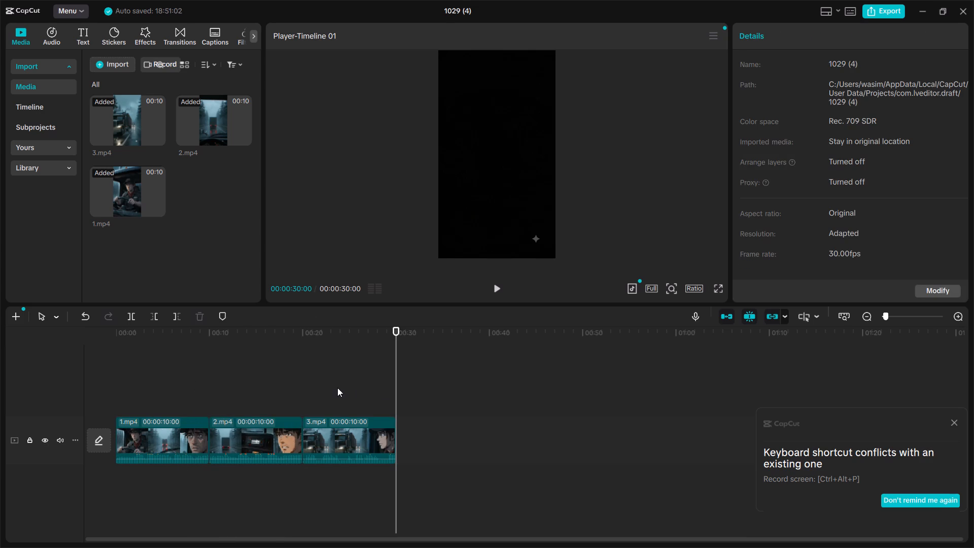
# Play the assembled sequence from its beginning to review the clips.
pyautogui.moveTo(337, 388); pyautogui.dragTo(0, 436)
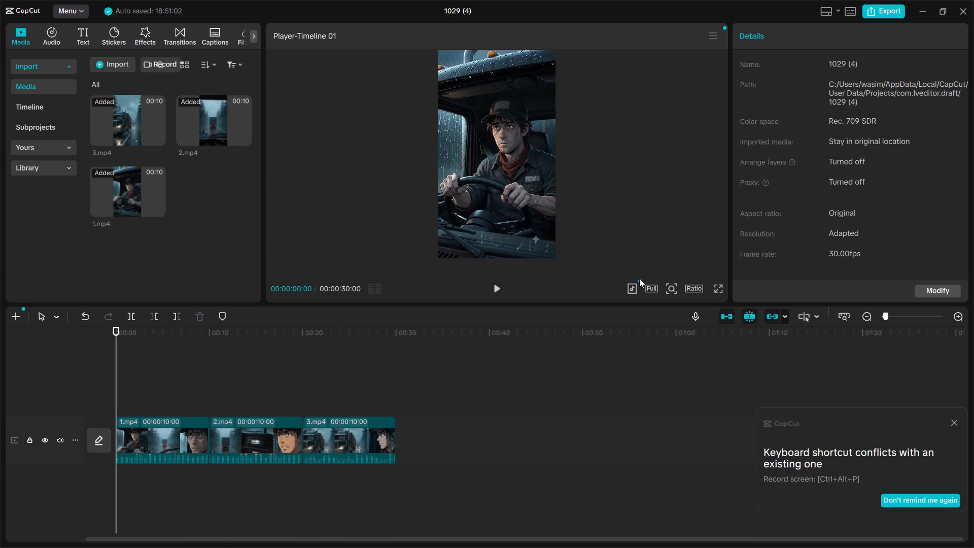
pyautogui.click(499, 285)
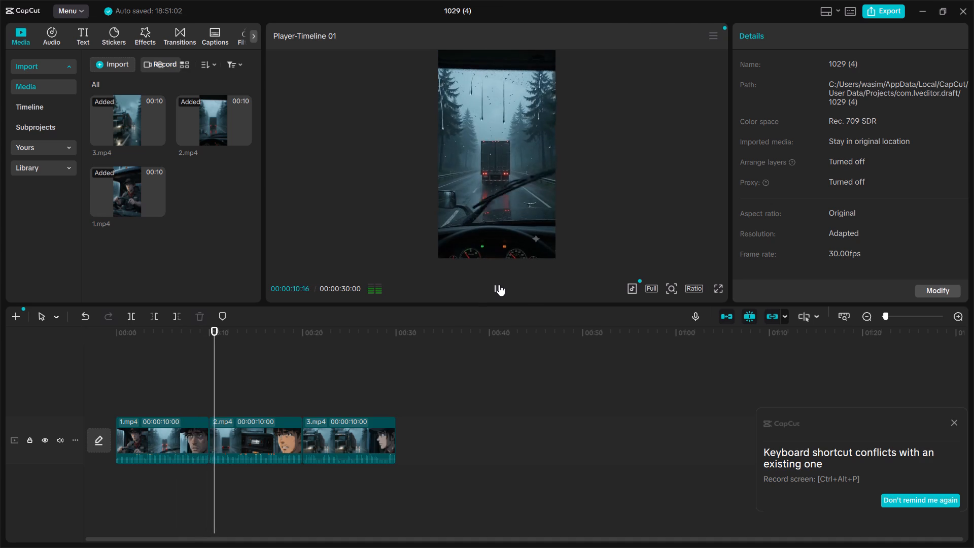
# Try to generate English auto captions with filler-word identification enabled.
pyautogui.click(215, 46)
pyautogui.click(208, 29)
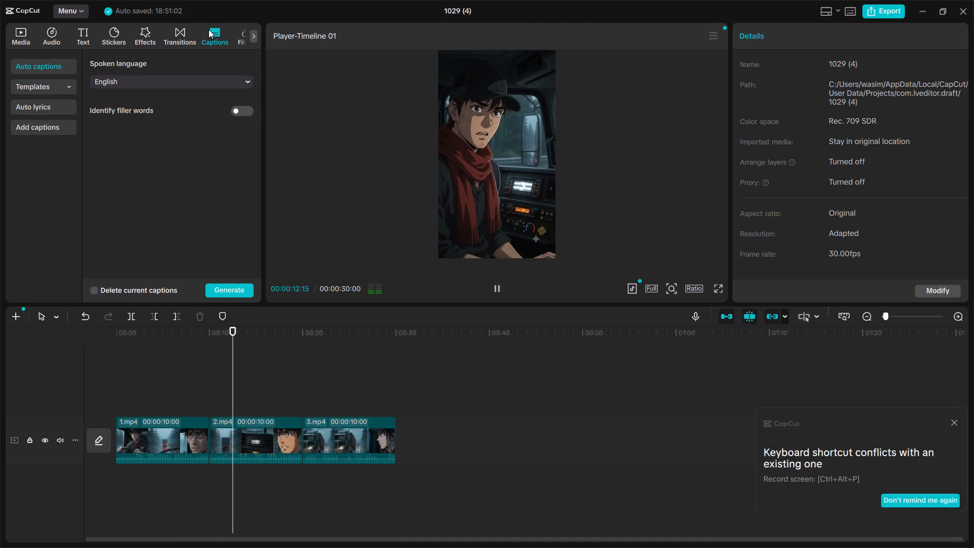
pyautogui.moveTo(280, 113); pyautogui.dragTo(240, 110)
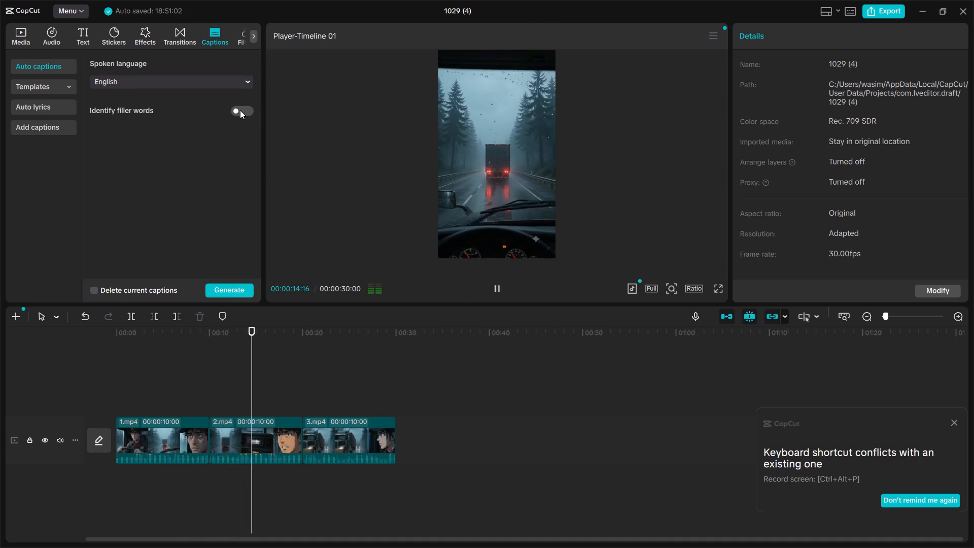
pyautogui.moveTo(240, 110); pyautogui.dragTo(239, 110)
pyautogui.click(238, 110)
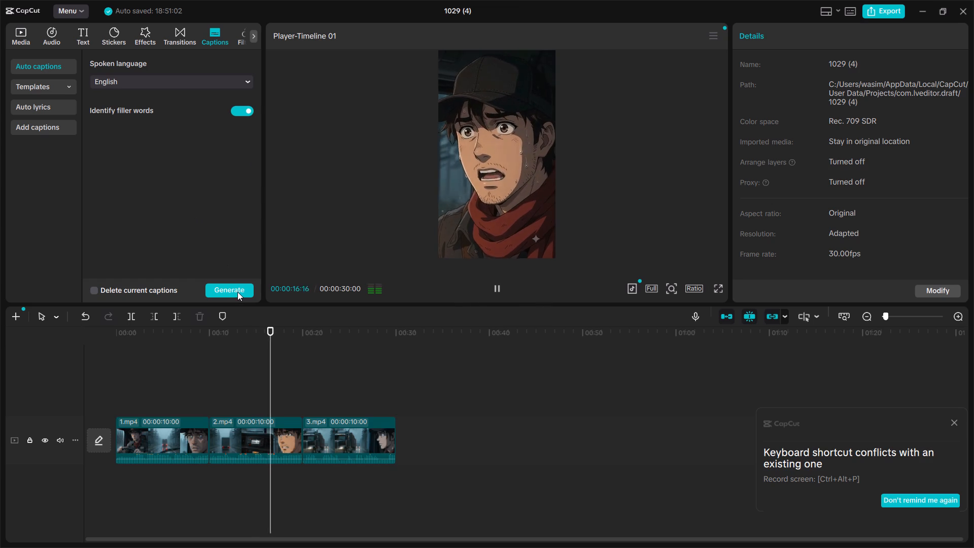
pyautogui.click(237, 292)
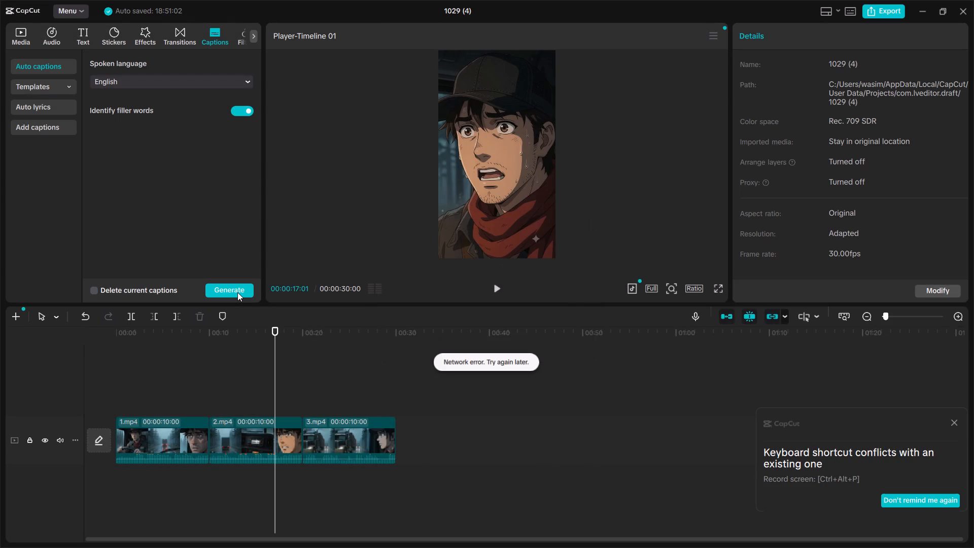
# Resume playback to review the rest of clip 2 and the start of clip 3.
pyautogui.click(495, 293)
pyautogui.click(495, 293)
pyautogui.click(495, 293)
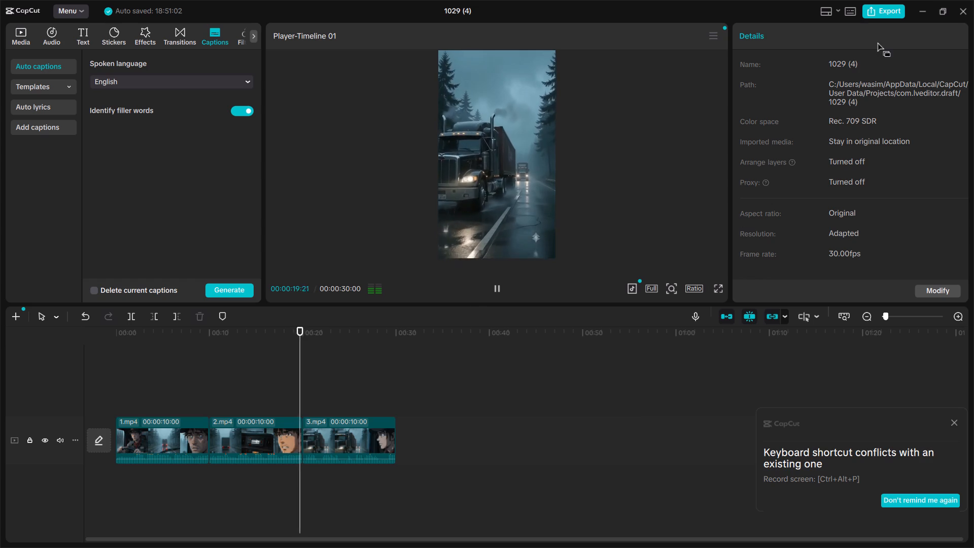
# Export the sequence as 1029 (4), a 1080P, 30fps mp4 video, to the final folder in Downloads.
pyautogui.click(864, 21)
pyautogui.click(872, 13)
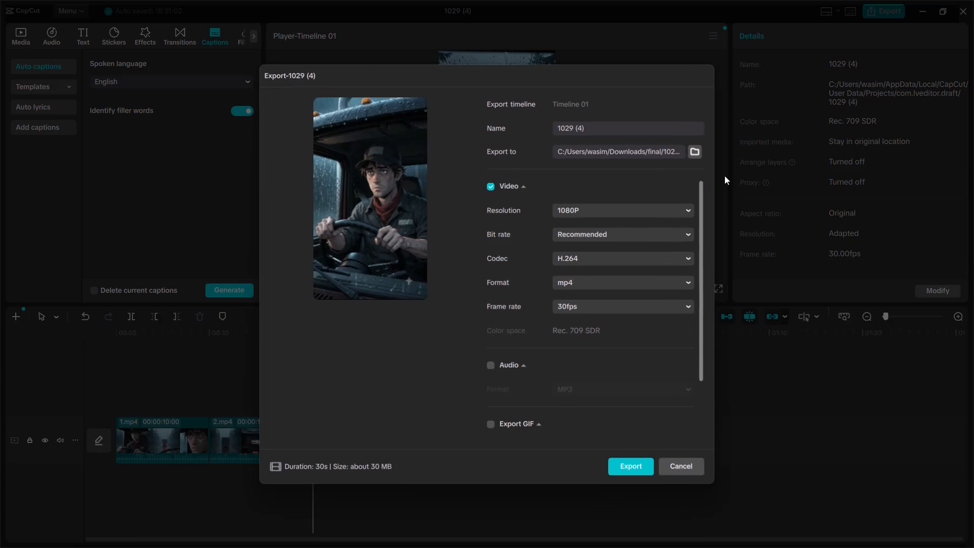
pyautogui.click(700, 149)
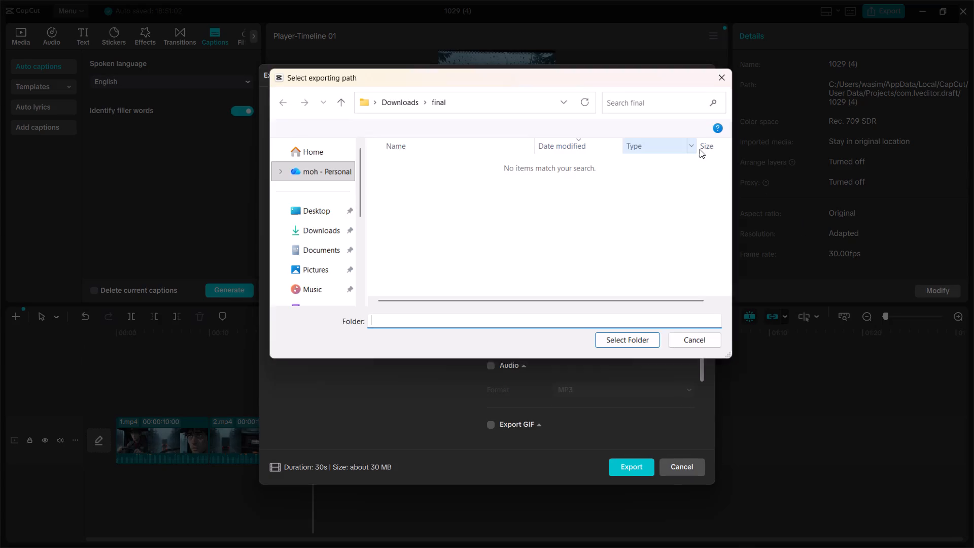
pyautogui.click(315, 221)
pyautogui.click(300, 234)
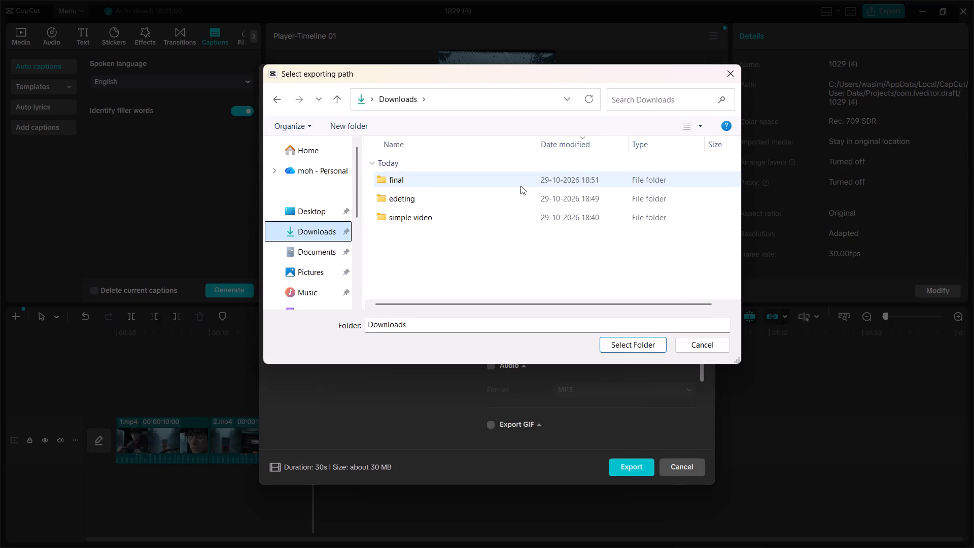
pyautogui.doubleClick(520, 186)
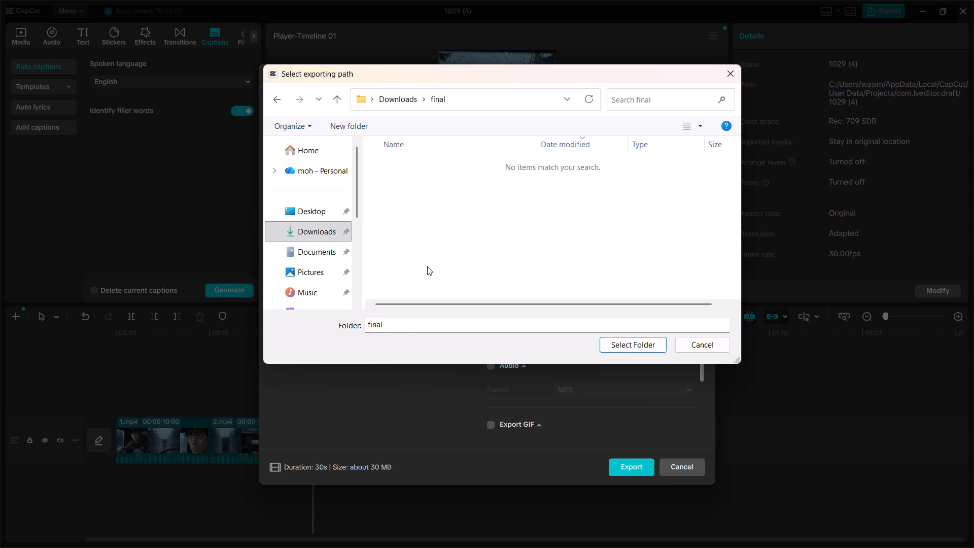
pyautogui.press('Return')
pyautogui.click(655, 348)
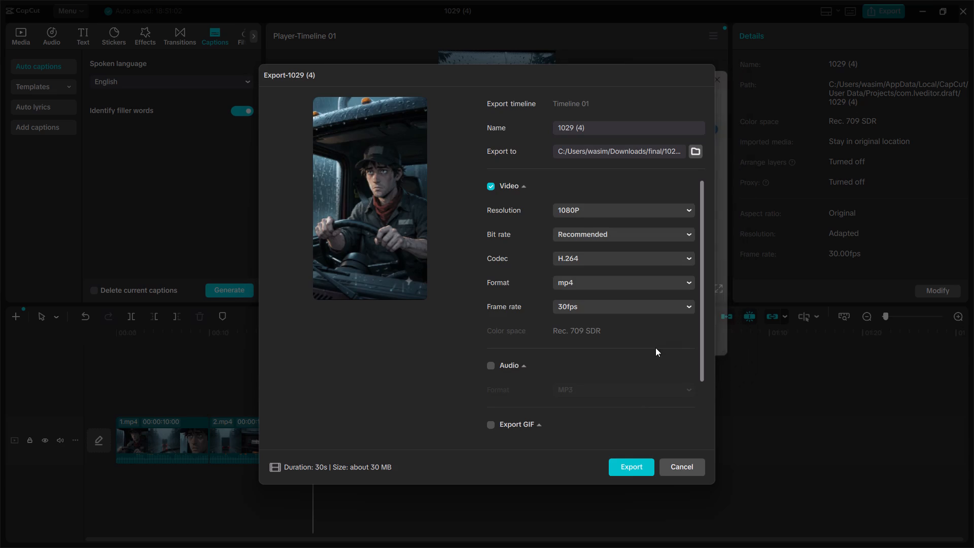
pyautogui.moveTo(622, 457); pyautogui.dragTo(617, 492)
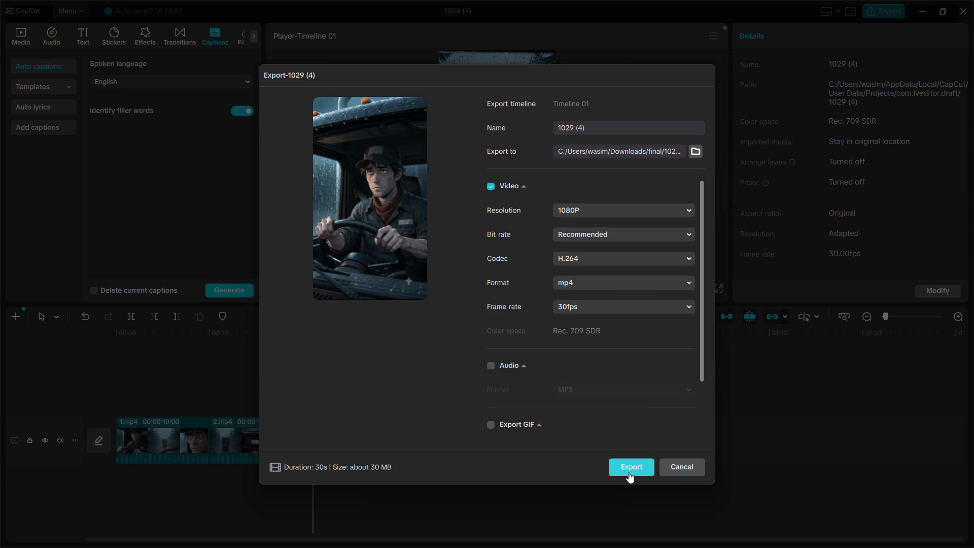
pyautogui.click(629, 472)
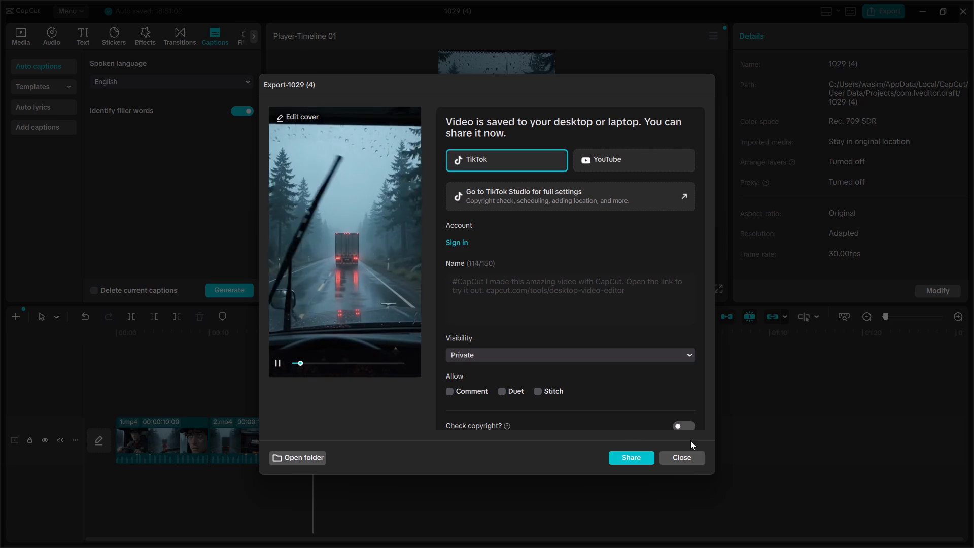
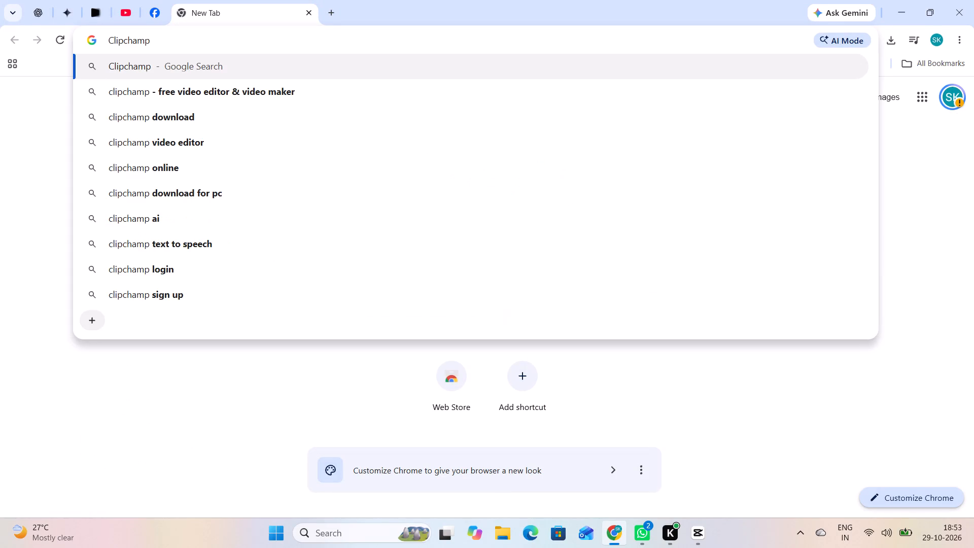
pyautogui.press('Return')
pyautogui.click(157, 199)
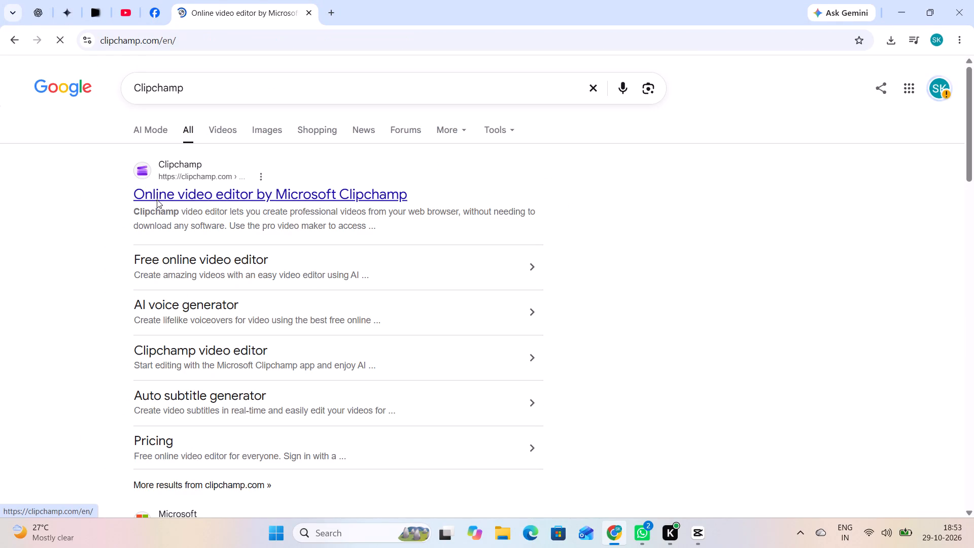
pyautogui.click(201, 321)
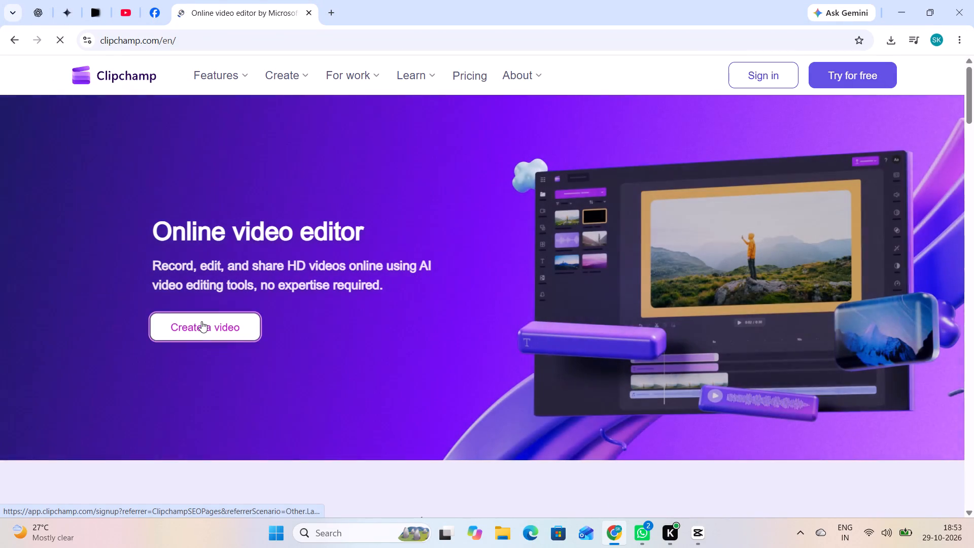
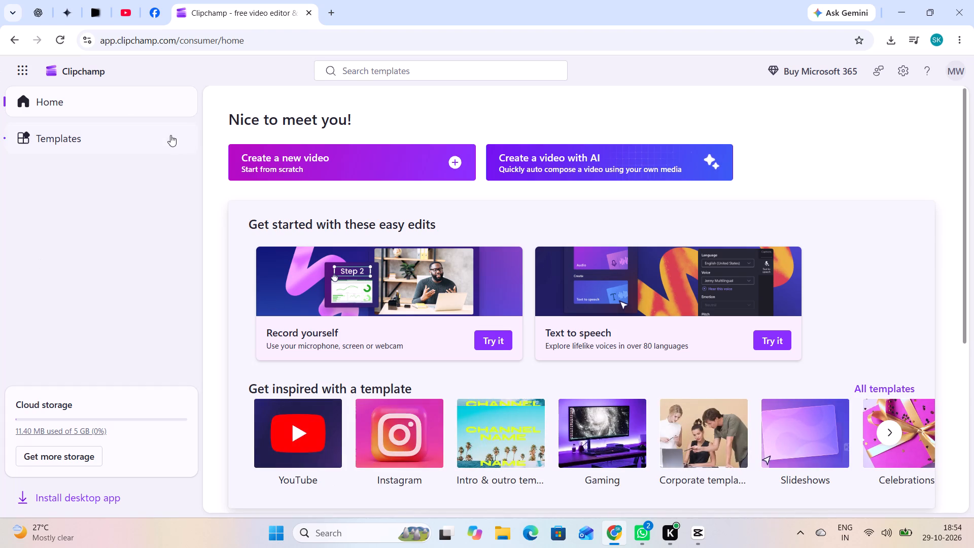
# Start a new Clipchamp video project from scratch.
pyautogui.click(328, 157)
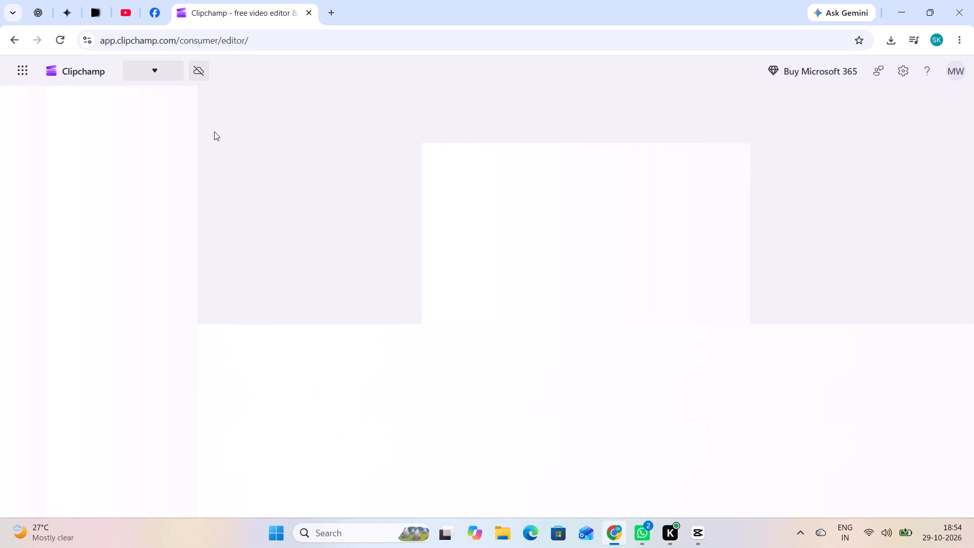
# Switch to the watermark remover page, download the processed video as MP4 and show the file in its folder.
pyautogui.click(74, 8)
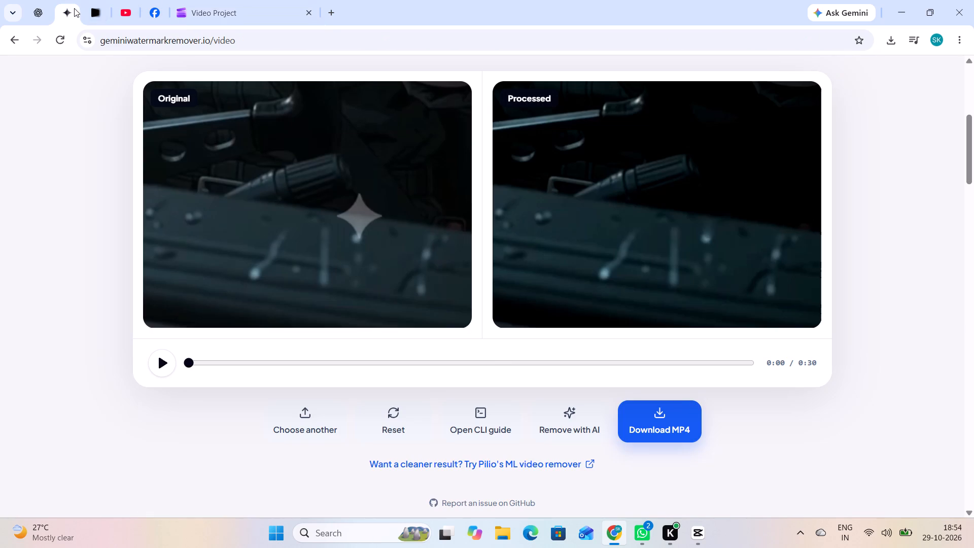
pyautogui.click(689, 432)
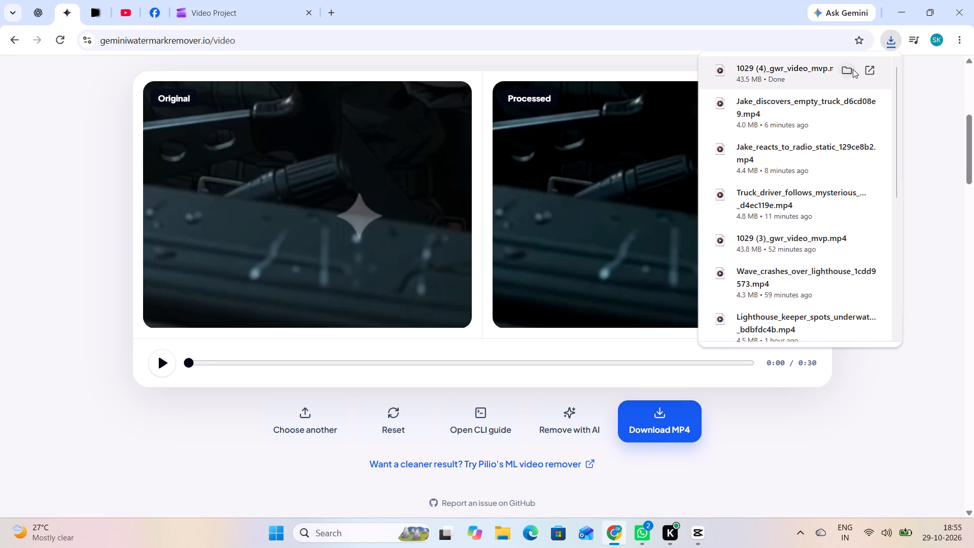
pyautogui.click(853, 69)
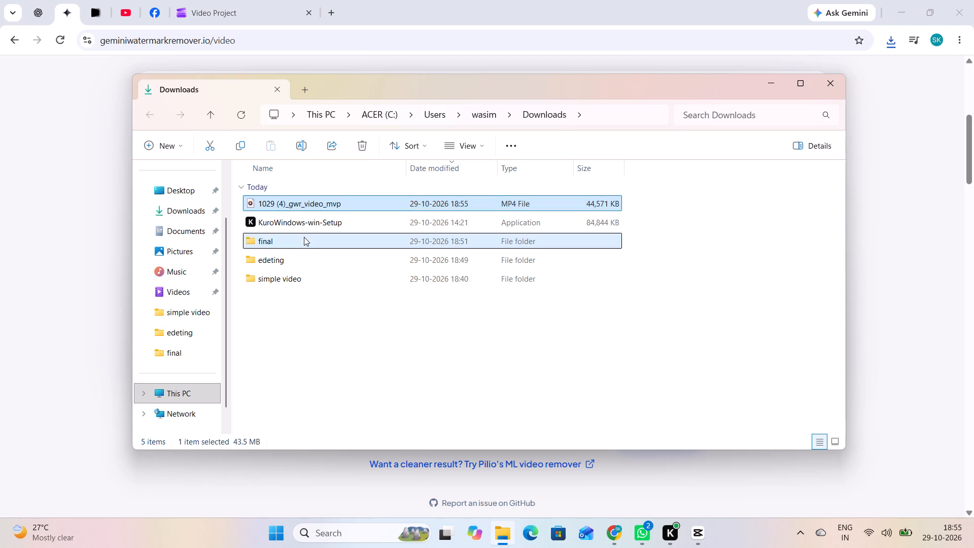
# Delete the watermarked video 1029 (4) from the final folder in Downloads.
pyautogui.doubleClick(304, 237)
pyautogui.click(328, 209)
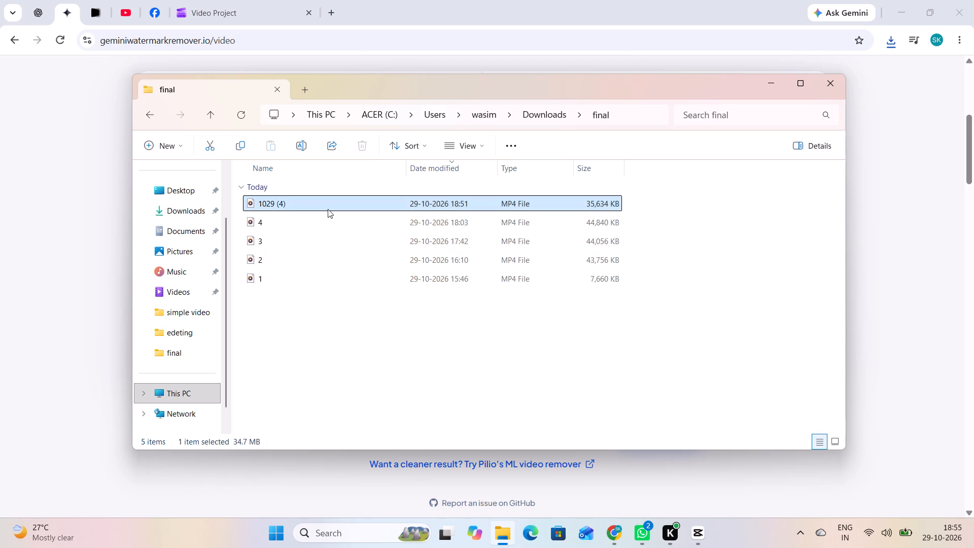
pyautogui.press('Delete')
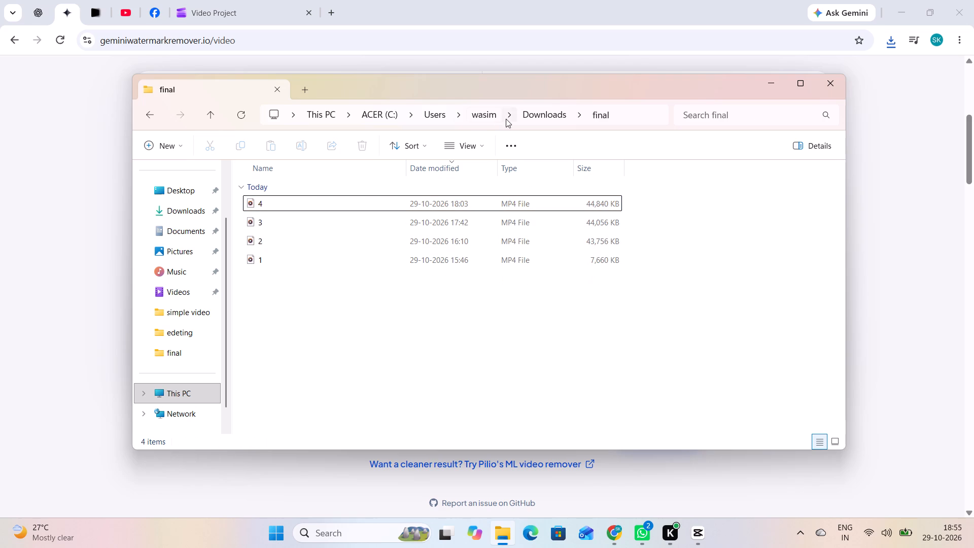
# Move the downloaded 1029 (4)_gwr_video_mvp file from Downloads into the final folder and open that folder.
pyautogui.click(148, 118)
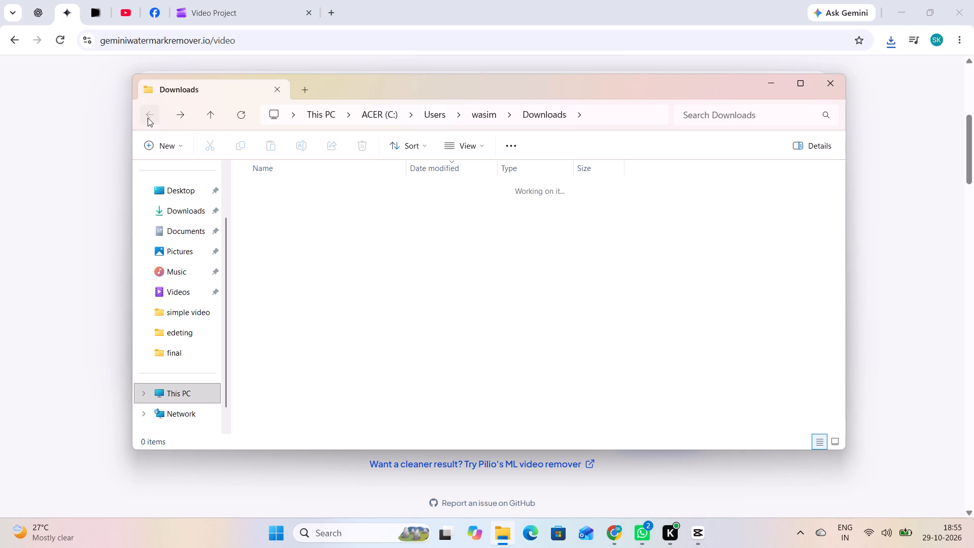
pyautogui.moveTo(297, 202); pyautogui.dragTo(302, 235)
pyautogui.doubleClick(327, 214)
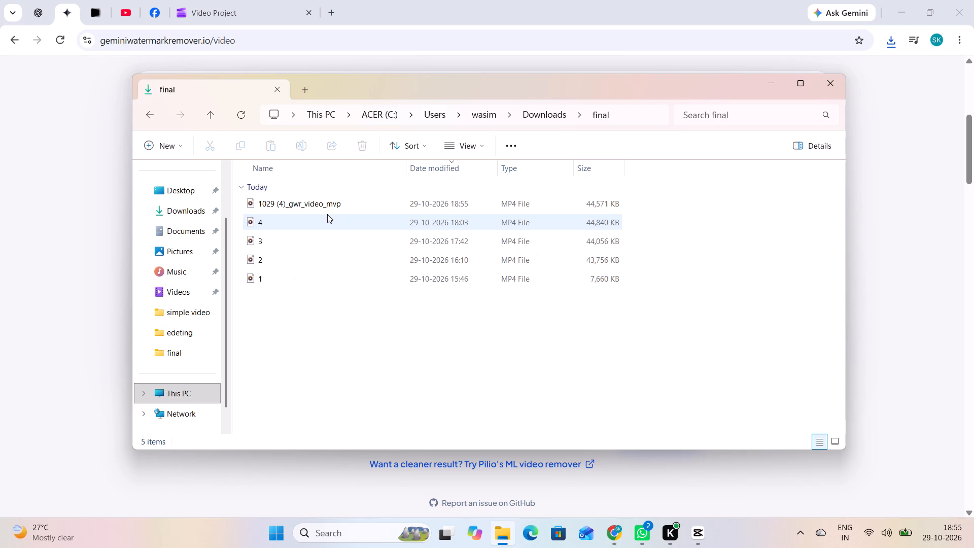
# Rename the 1029 (4)_gwr_video_mvp file in the final folder as 5.
pyautogui.click(341, 203)
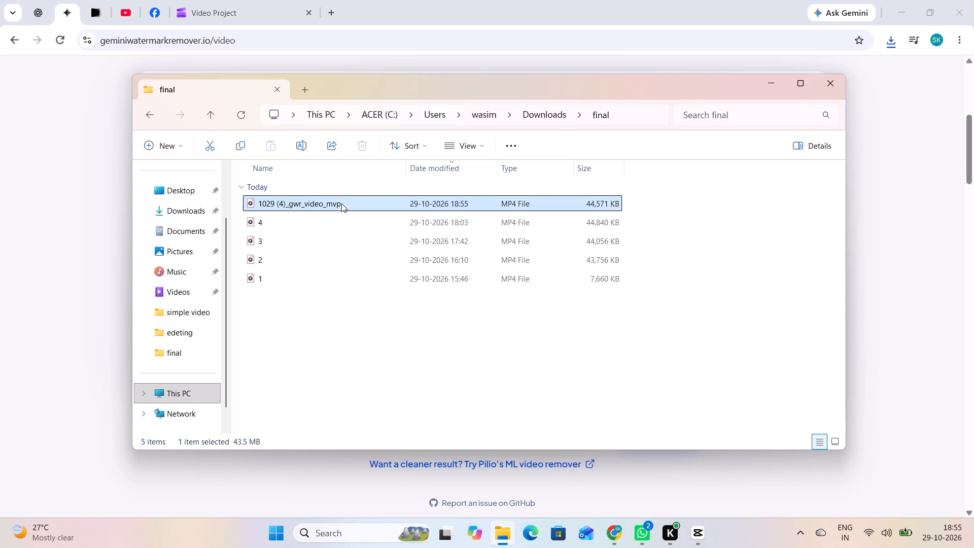
pyautogui.rightClick(341, 203)
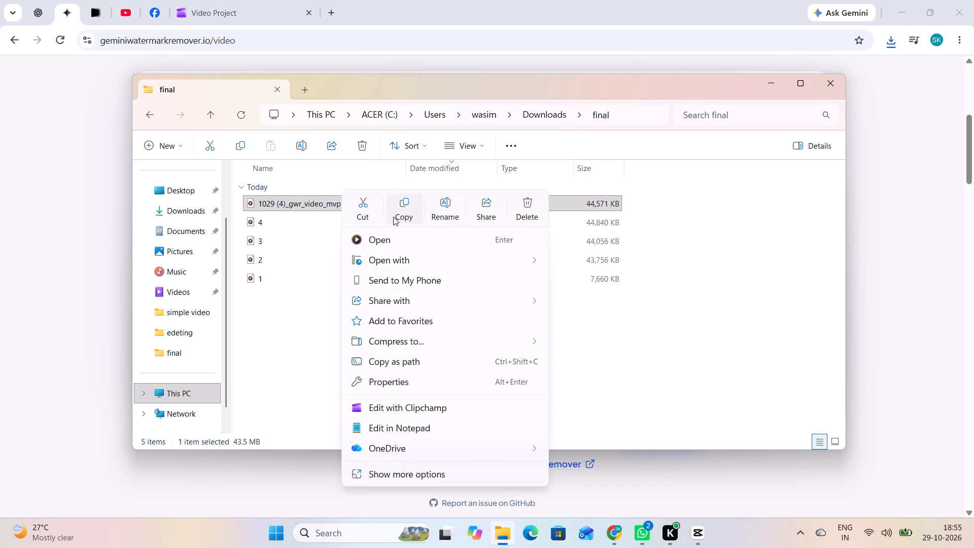
pyautogui.click(454, 208)
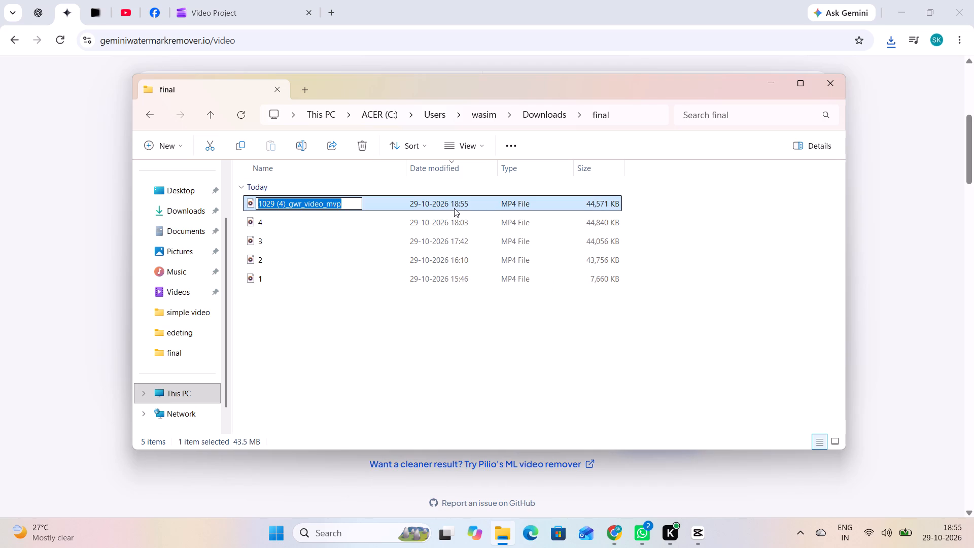
pyautogui.press('5')
pyautogui.press('Return')
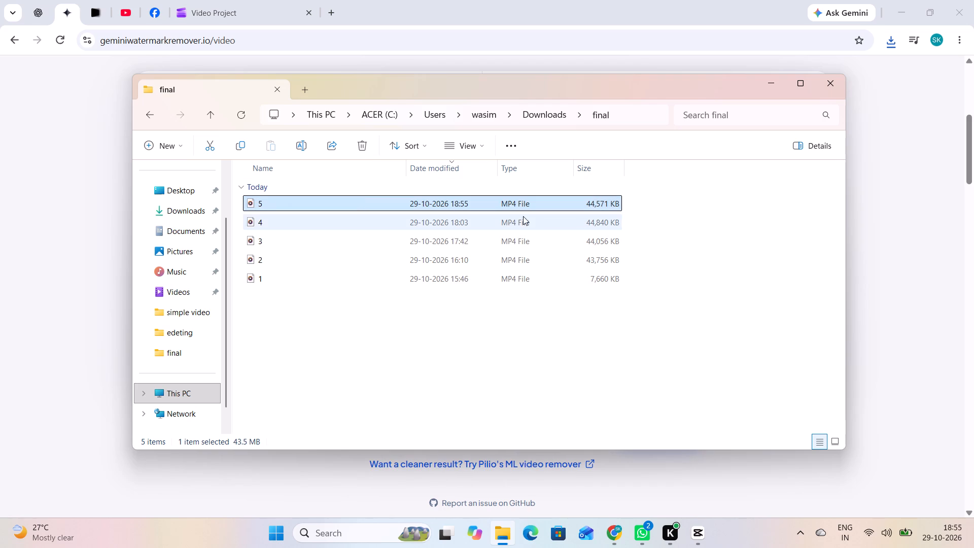
pyautogui.click(752, 211)
# Return to the Clipchamp project and import video 1 from the final folder into its media.
pyautogui.click(248, 0)
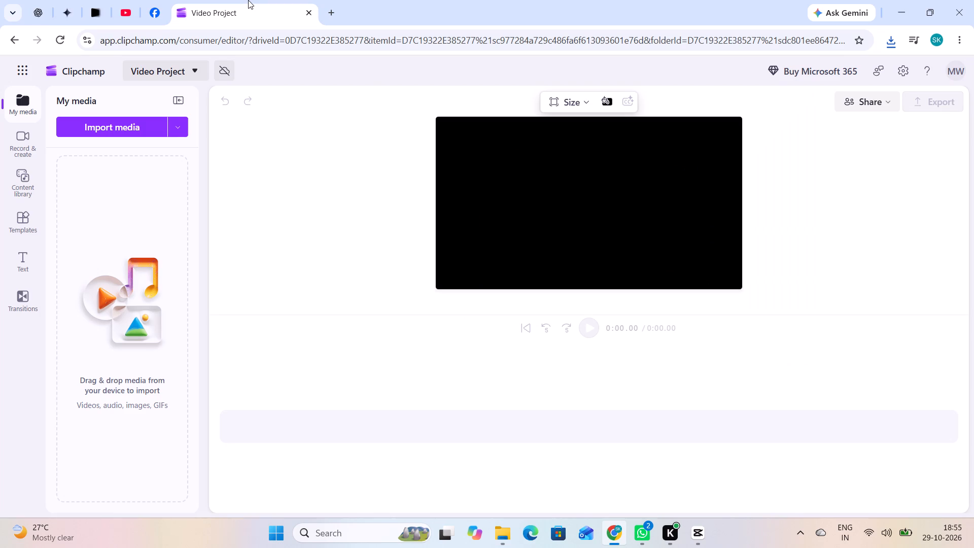
pyautogui.click(114, 131)
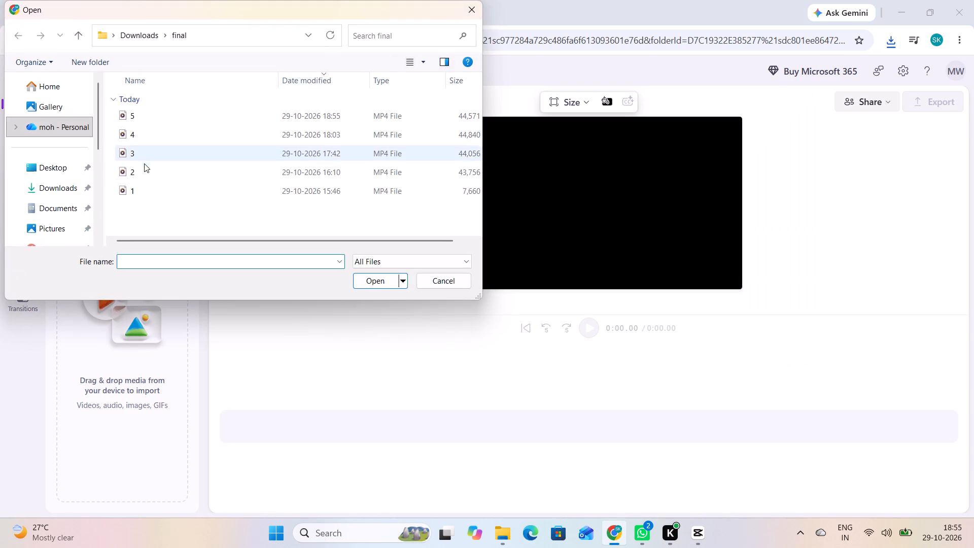
pyautogui.moveTo(140, 200); pyautogui.dragTo(166, 107)
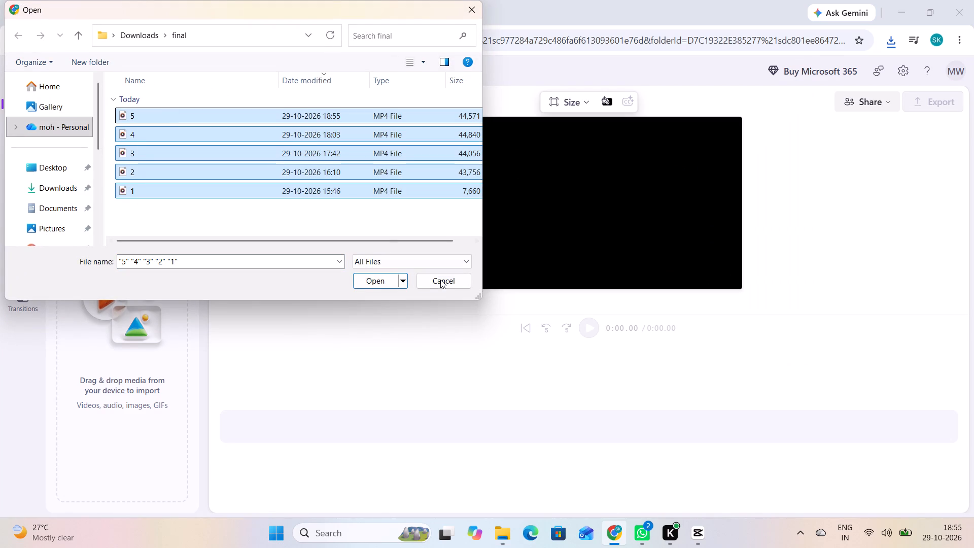
pyautogui.click(256, 228)
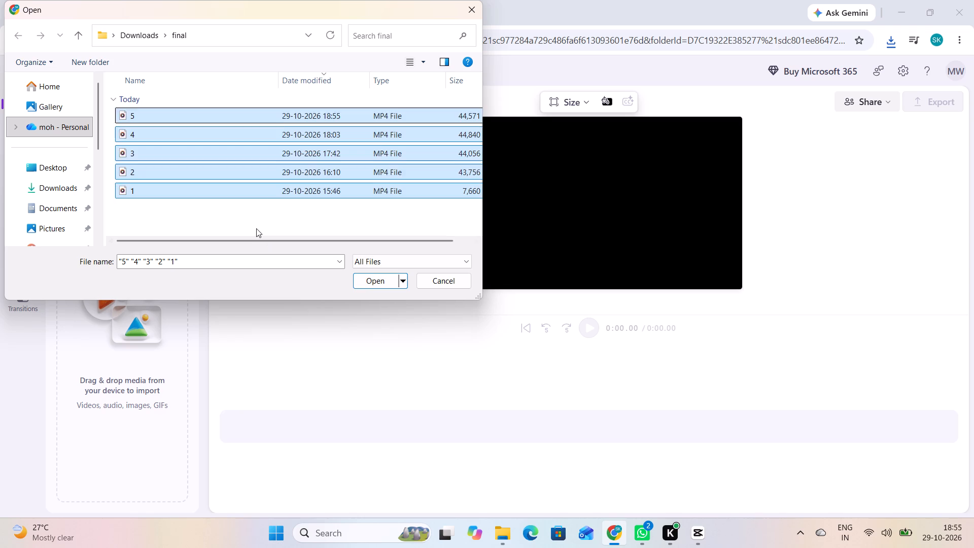
pyautogui.click(216, 193)
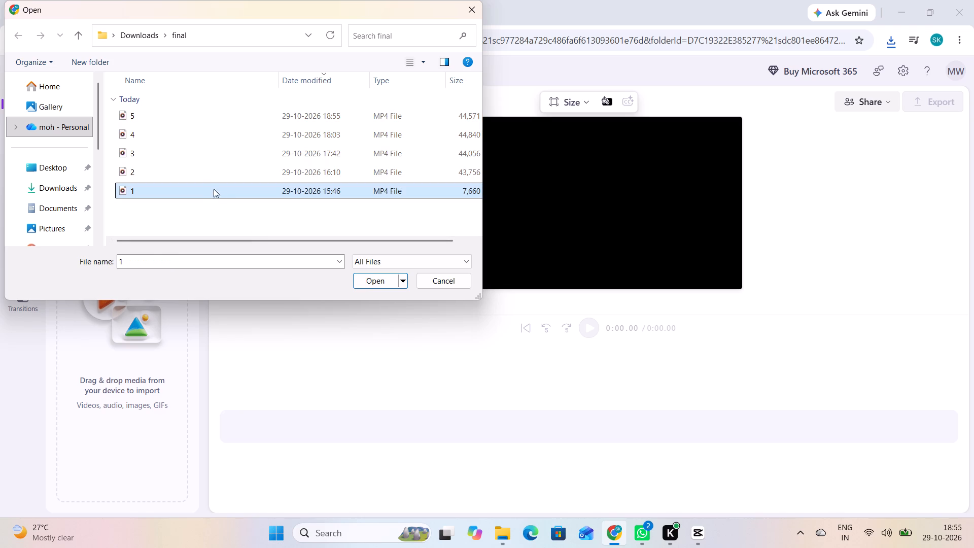
pyautogui.click(206, 177)
pyautogui.click(196, 188)
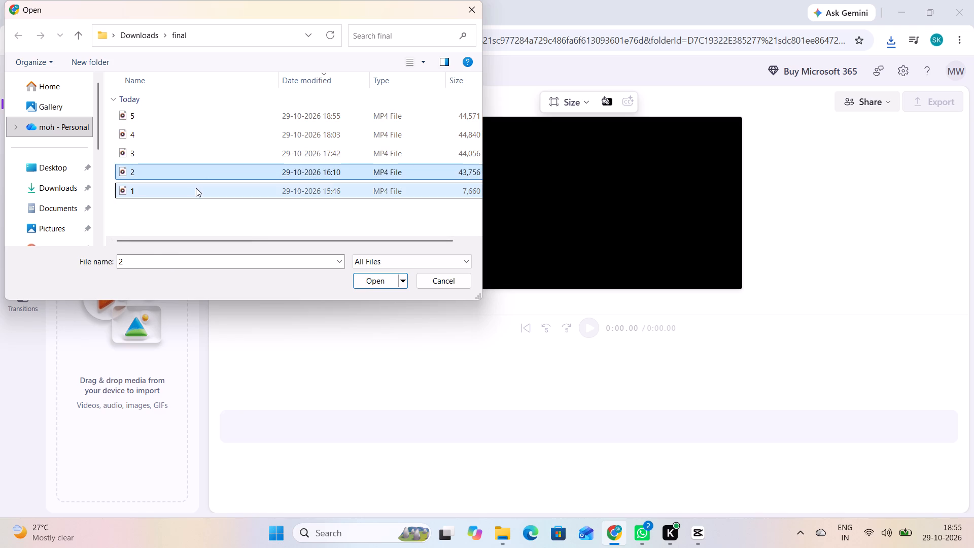
pyautogui.moveTo(389, 294); pyautogui.dragTo(379, 287)
pyautogui.click(379, 287)
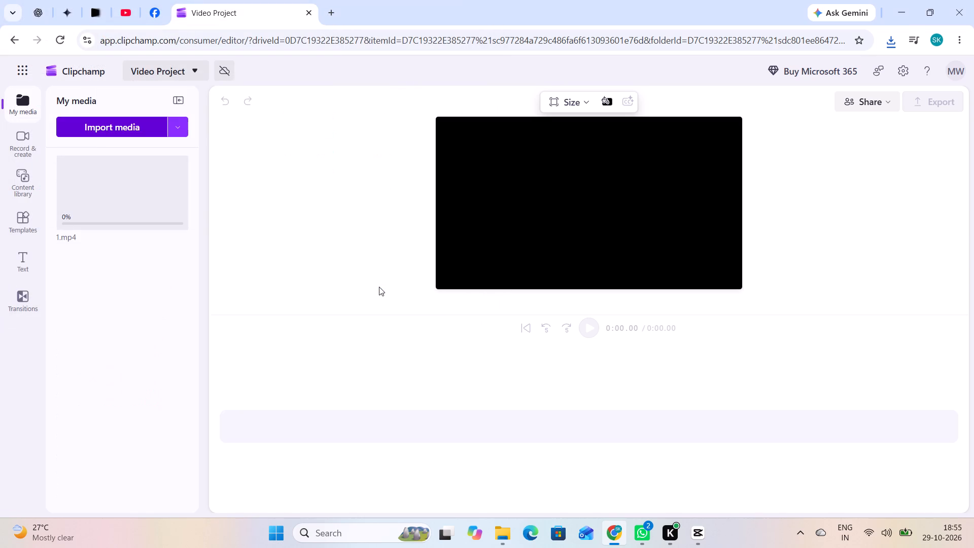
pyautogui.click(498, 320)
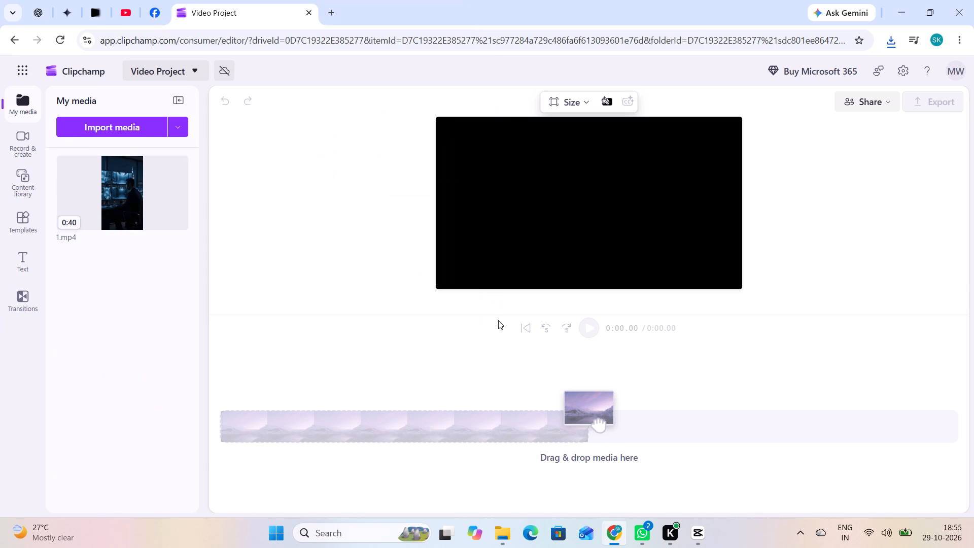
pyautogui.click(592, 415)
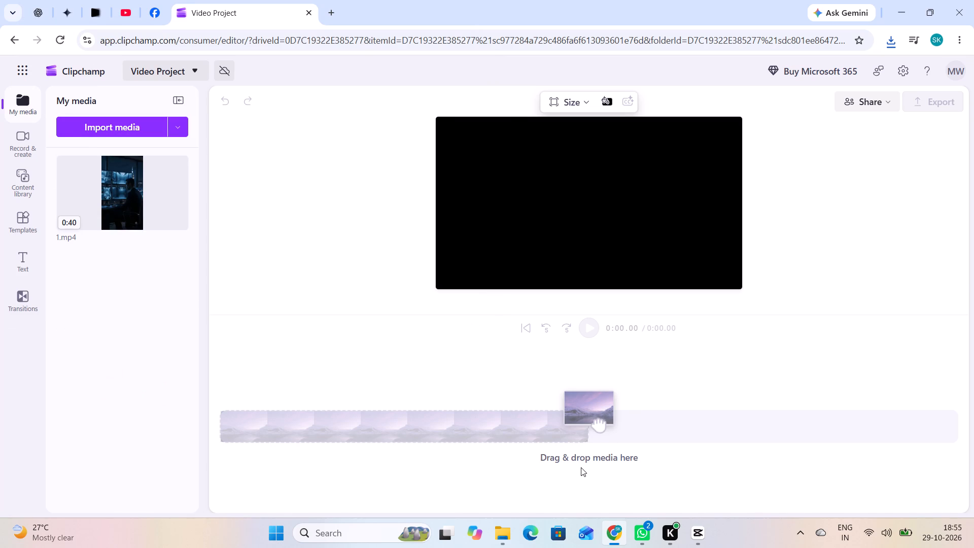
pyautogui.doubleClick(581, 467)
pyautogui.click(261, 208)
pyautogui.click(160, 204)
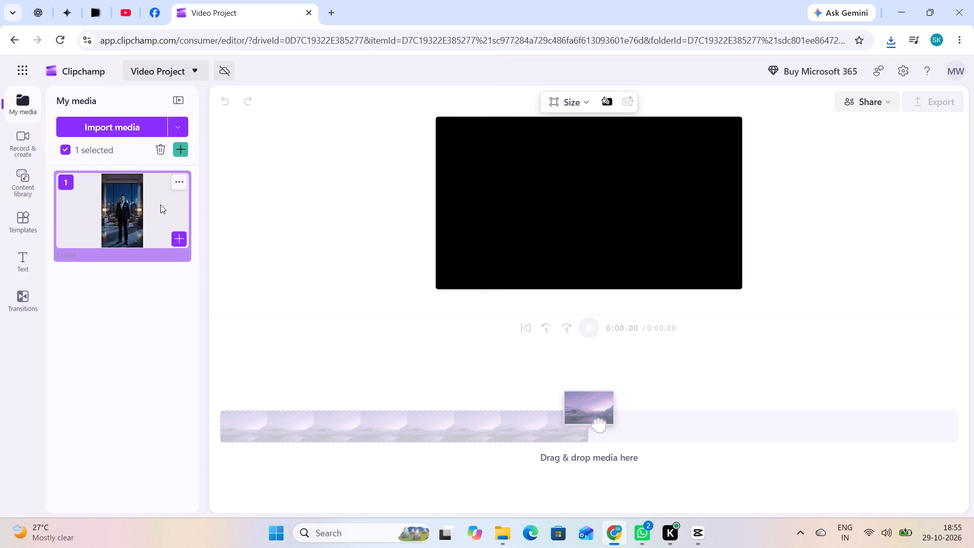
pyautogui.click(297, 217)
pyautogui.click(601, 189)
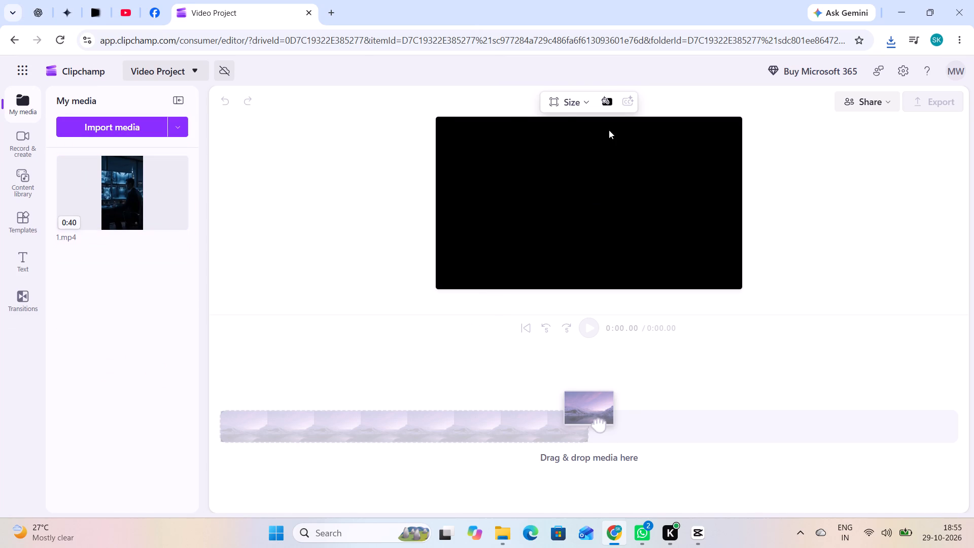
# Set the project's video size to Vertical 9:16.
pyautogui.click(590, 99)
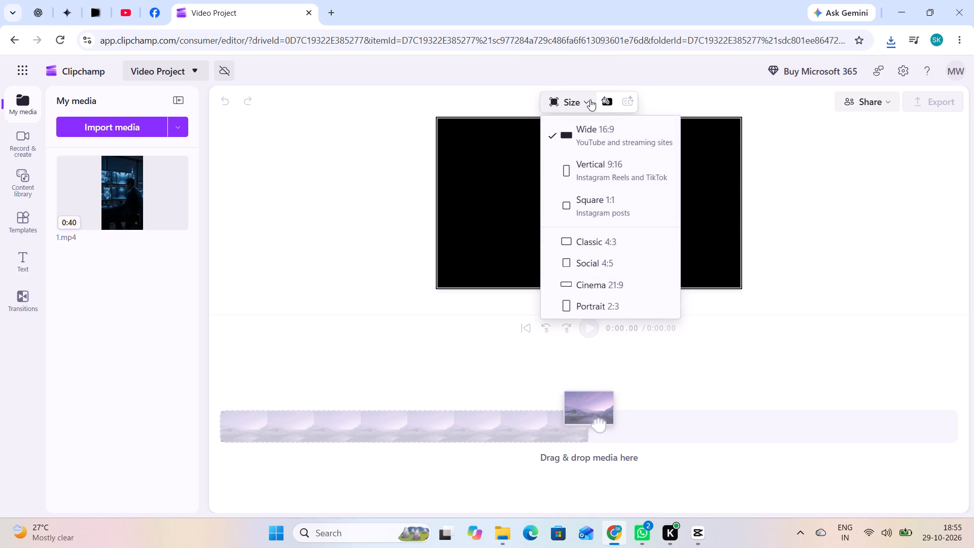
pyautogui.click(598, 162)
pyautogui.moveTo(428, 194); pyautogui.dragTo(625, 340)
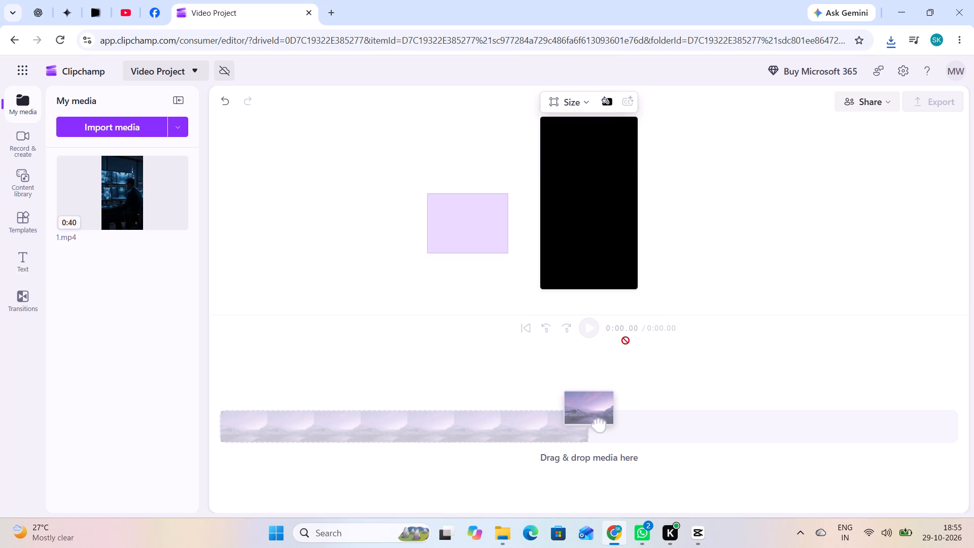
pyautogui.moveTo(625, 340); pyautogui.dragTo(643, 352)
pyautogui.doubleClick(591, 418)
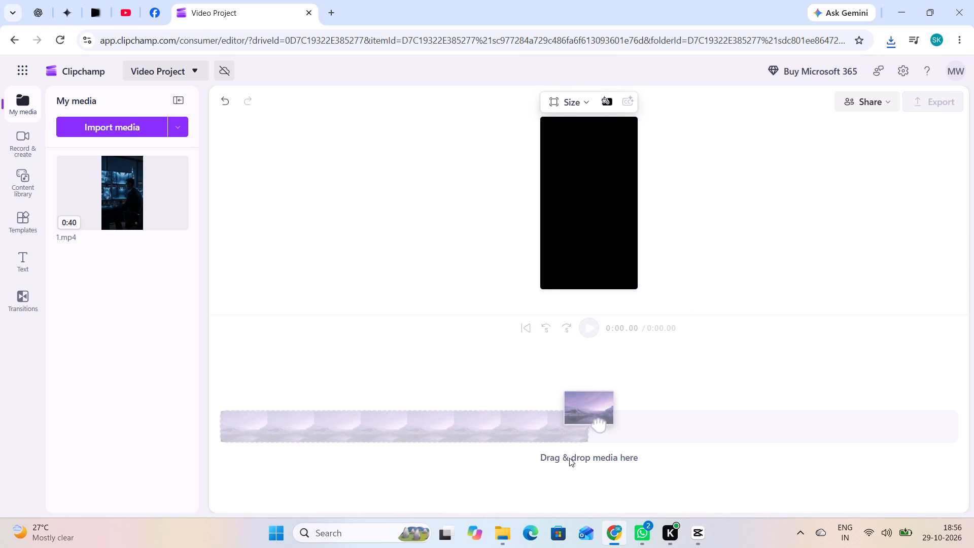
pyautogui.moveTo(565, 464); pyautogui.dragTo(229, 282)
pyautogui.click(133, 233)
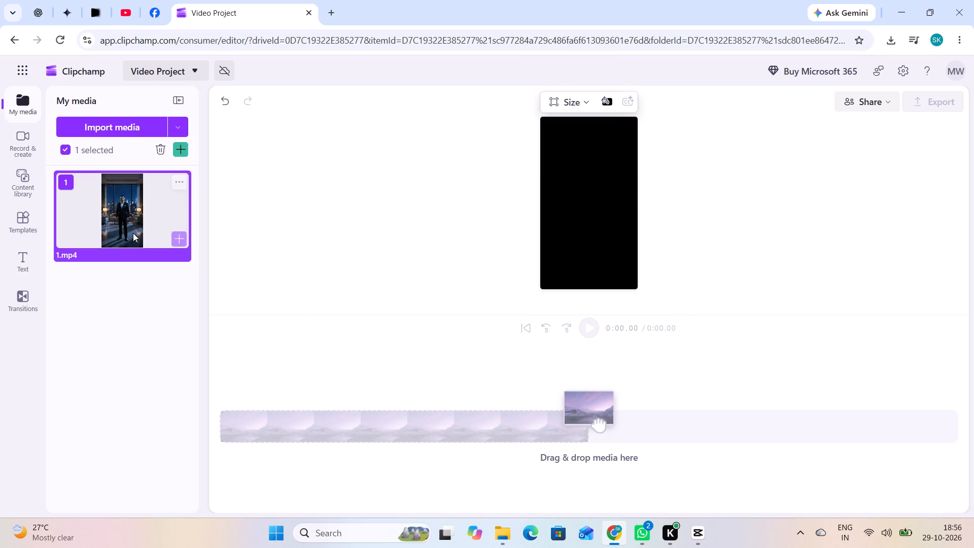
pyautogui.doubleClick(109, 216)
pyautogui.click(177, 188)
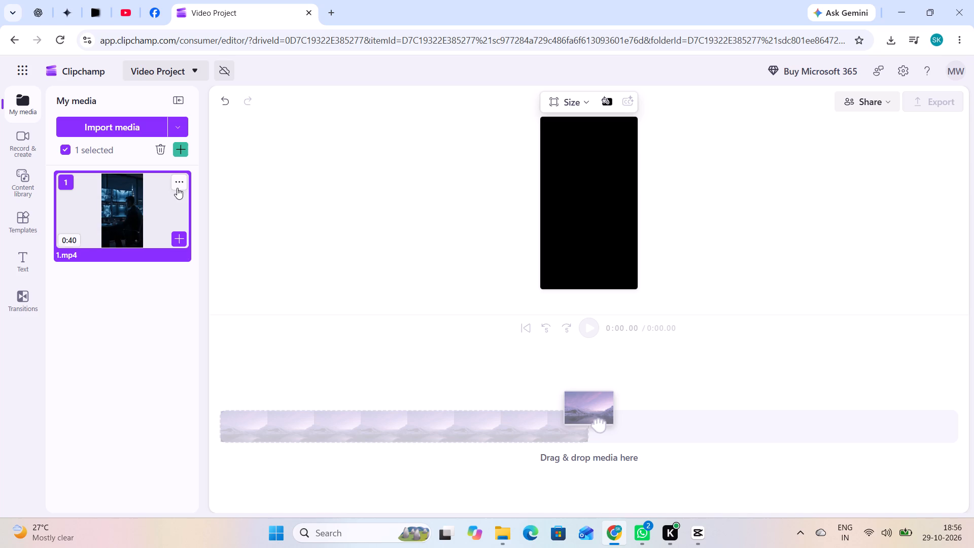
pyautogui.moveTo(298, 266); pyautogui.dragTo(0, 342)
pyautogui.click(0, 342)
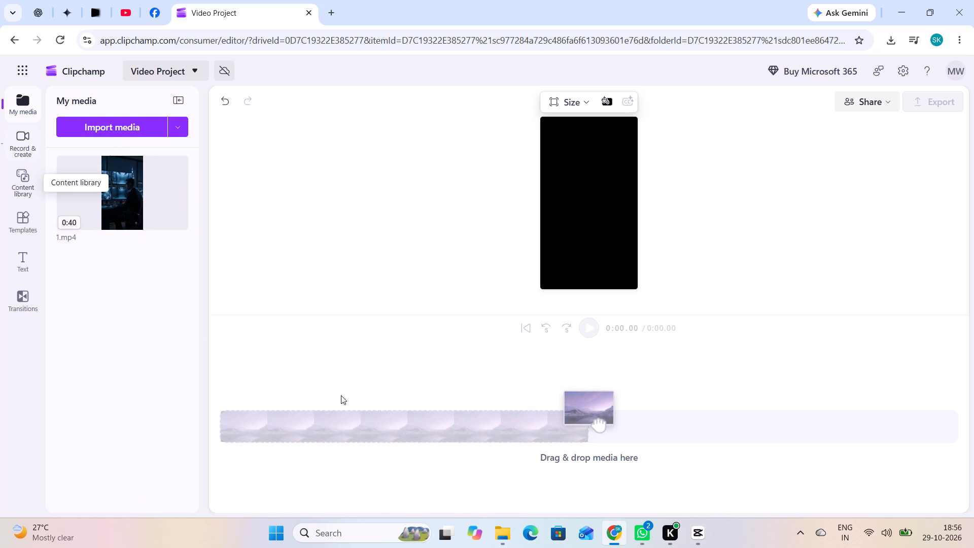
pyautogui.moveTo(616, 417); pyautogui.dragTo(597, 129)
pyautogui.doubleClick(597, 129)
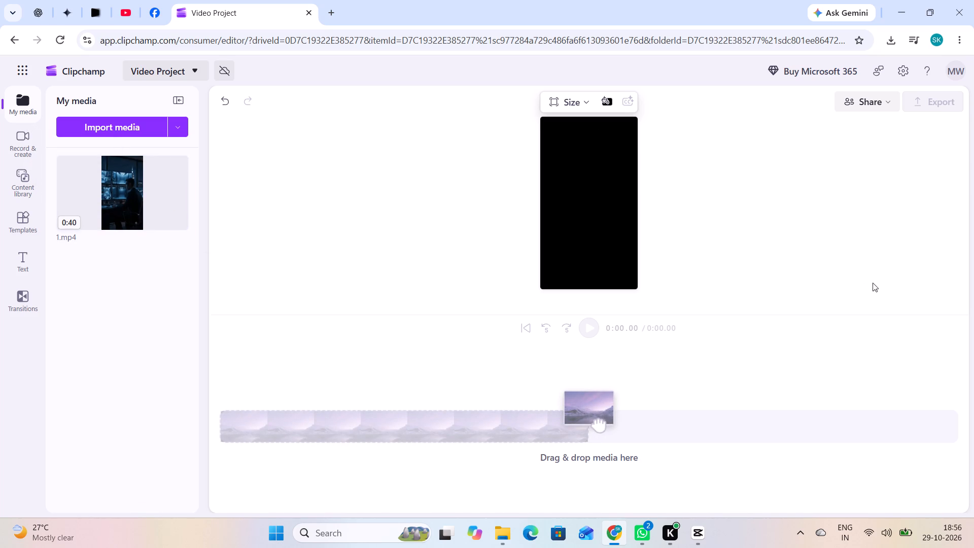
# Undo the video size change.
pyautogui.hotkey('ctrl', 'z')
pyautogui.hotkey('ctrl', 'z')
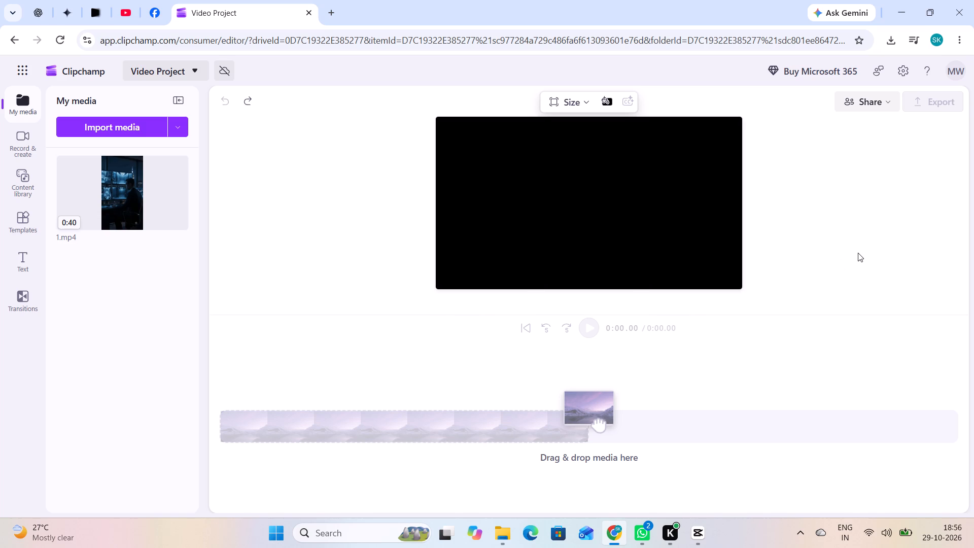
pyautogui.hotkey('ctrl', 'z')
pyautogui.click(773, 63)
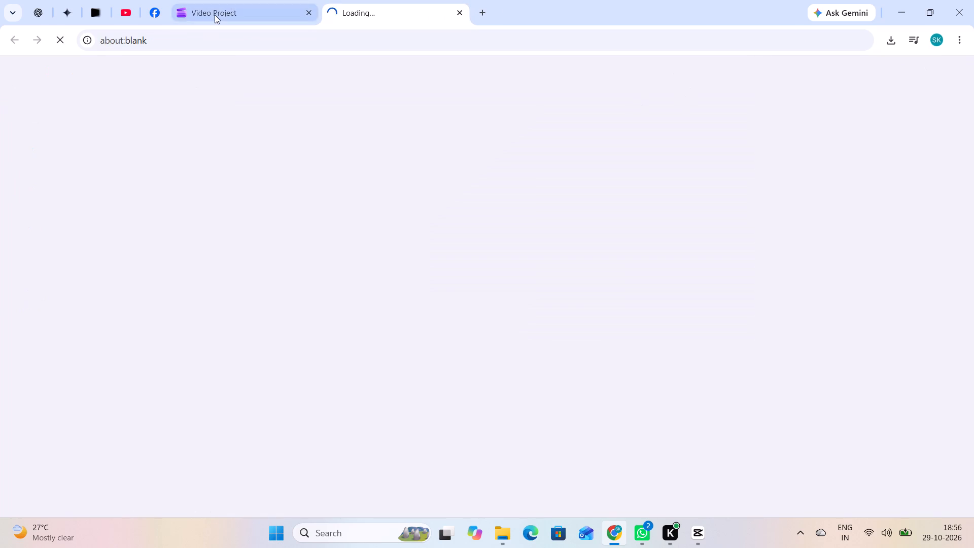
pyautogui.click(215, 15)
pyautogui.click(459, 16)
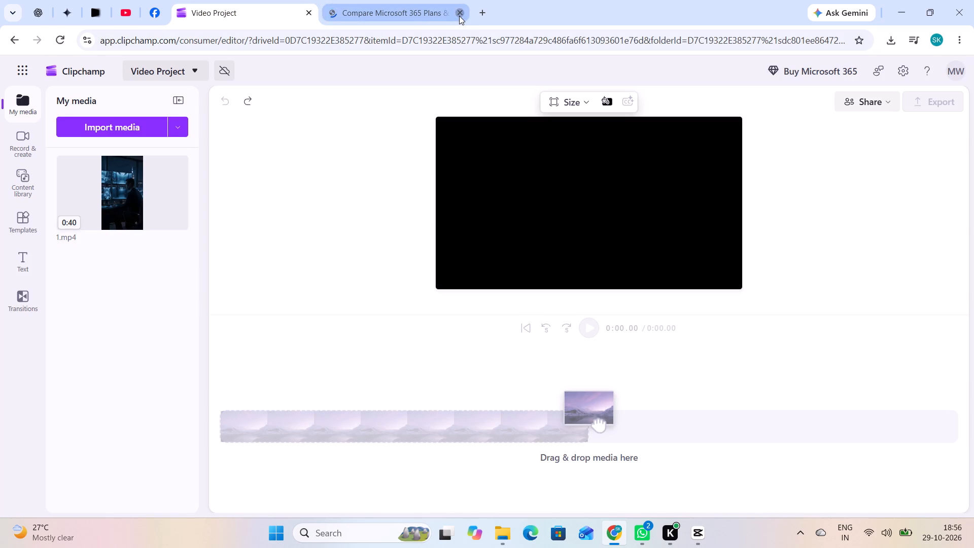
# Import video 2 from the final folder into the project's media.
pyautogui.click(133, 125)
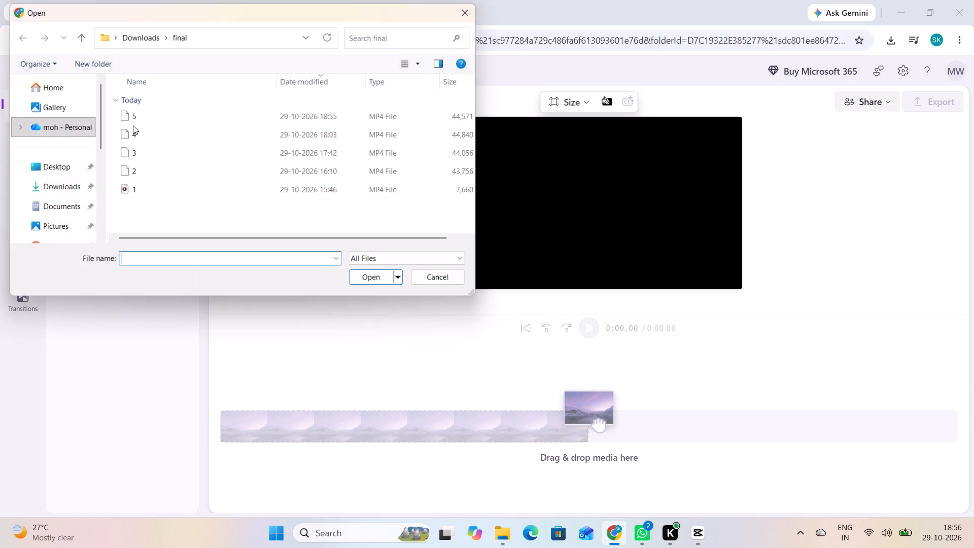
pyautogui.tripleClick(256, 175)
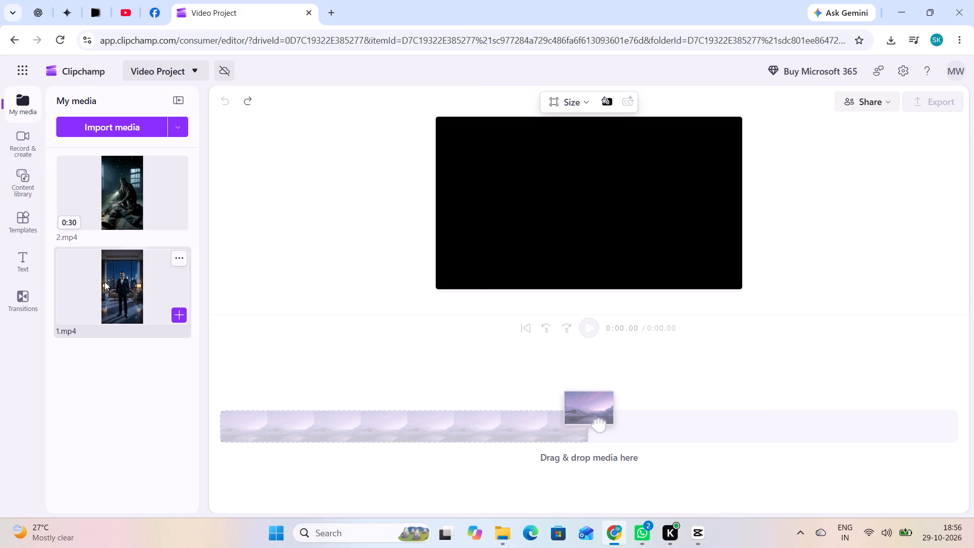
# Remove video 2 from the project's media.
pyautogui.click(179, 252)
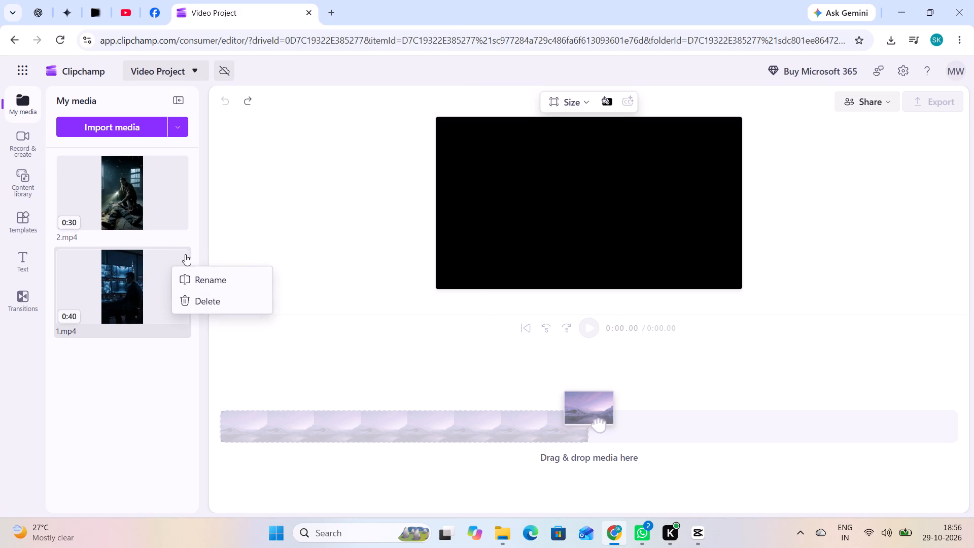
pyautogui.moveTo(257, 186); pyautogui.dragTo(26, 147)
pyautogui.moveTo(121, 181); pyautogui.dragTo(169, 172)
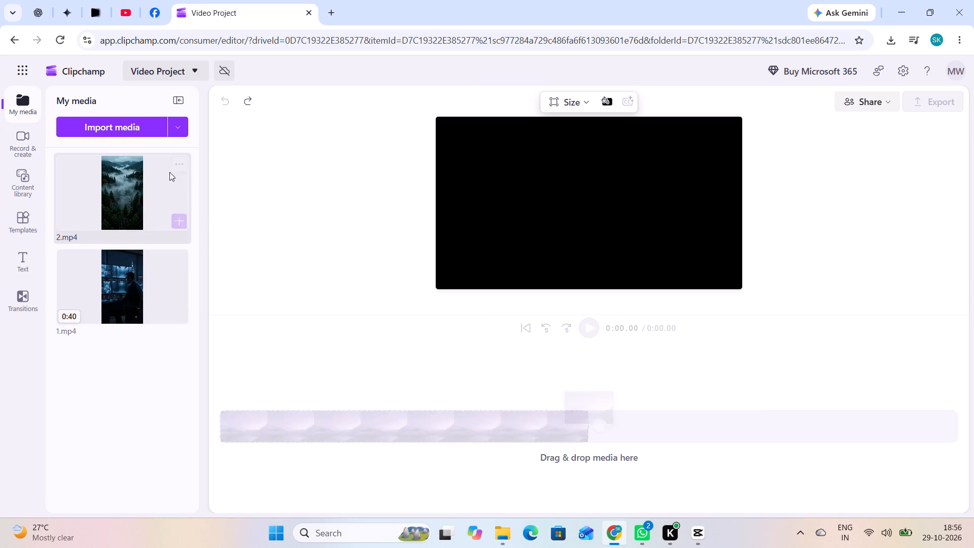
pyautogui.click(179, 168)
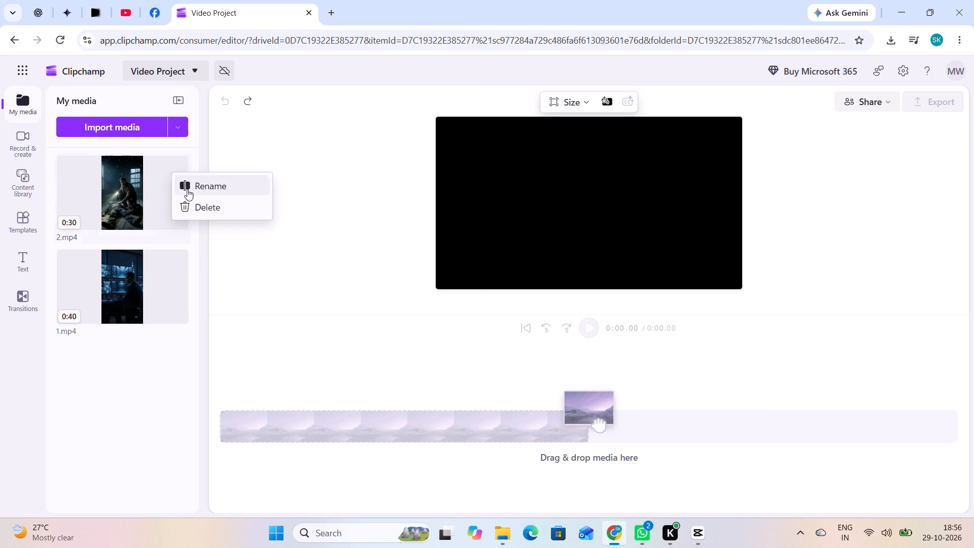
pyautogui.click(192, 209)
pyautogui.click(558, 325)
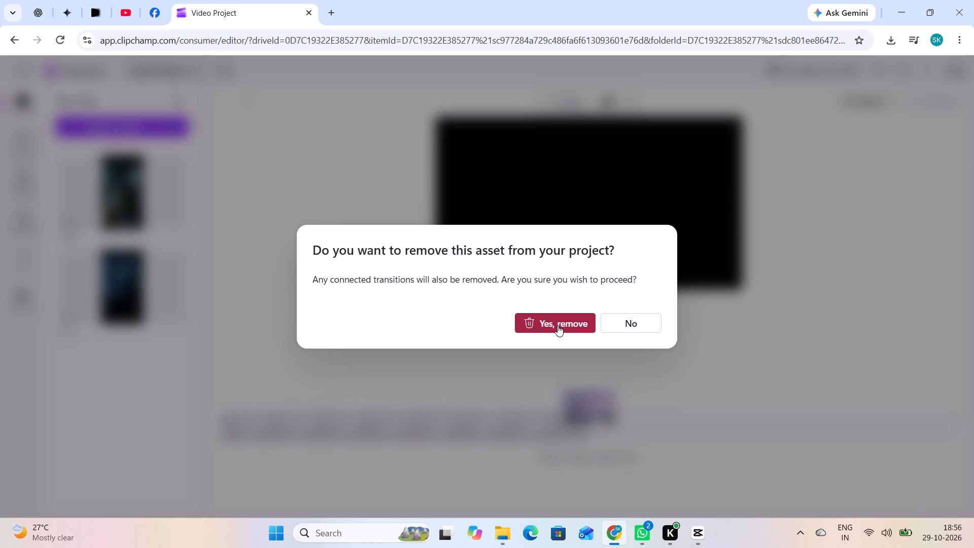
# Place video 1 on the timeline at the start of the project.
pyautogui.moveTo(127, 230); pyautogui.dragTo(392, 426)
pyautogui.moveTo(128, 181); pyautogui.dragTo(270, 287)
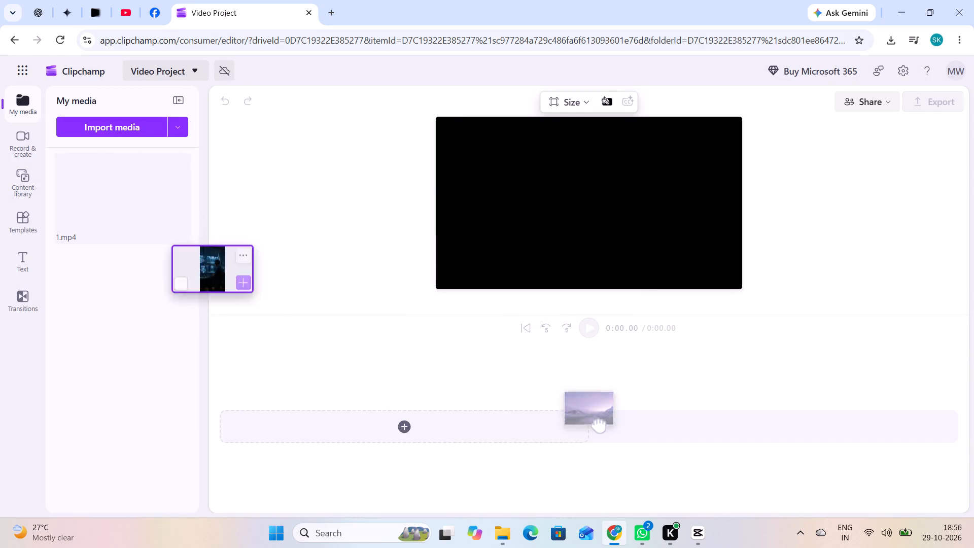
pyautogui.moveTo(270, 287); pyautogui.dragTo(434, 386)
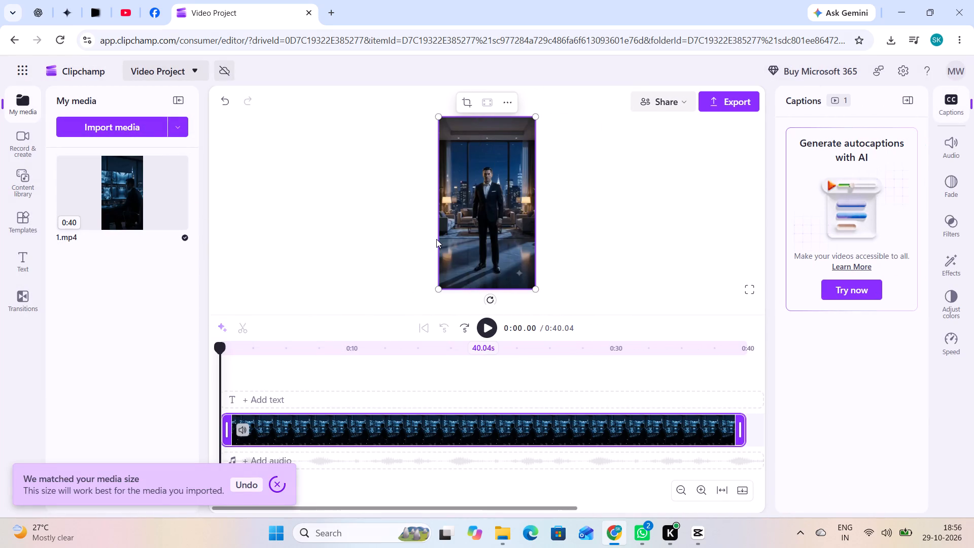
pyautogui.click(688, 310)
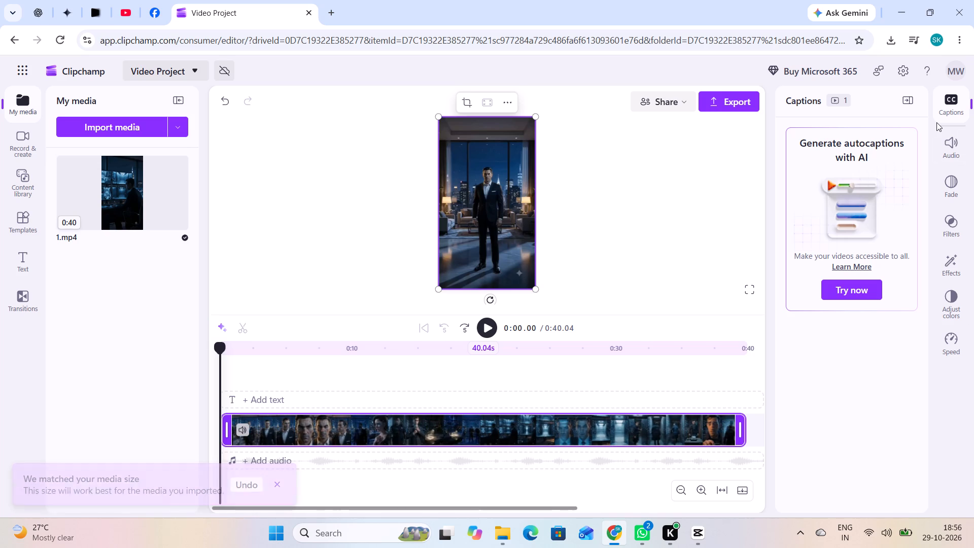
# Generate AI autocaptions for the clip in English (United States), with captions shown in the video and the profanity filter off.
pyautogui.click(949, 105)
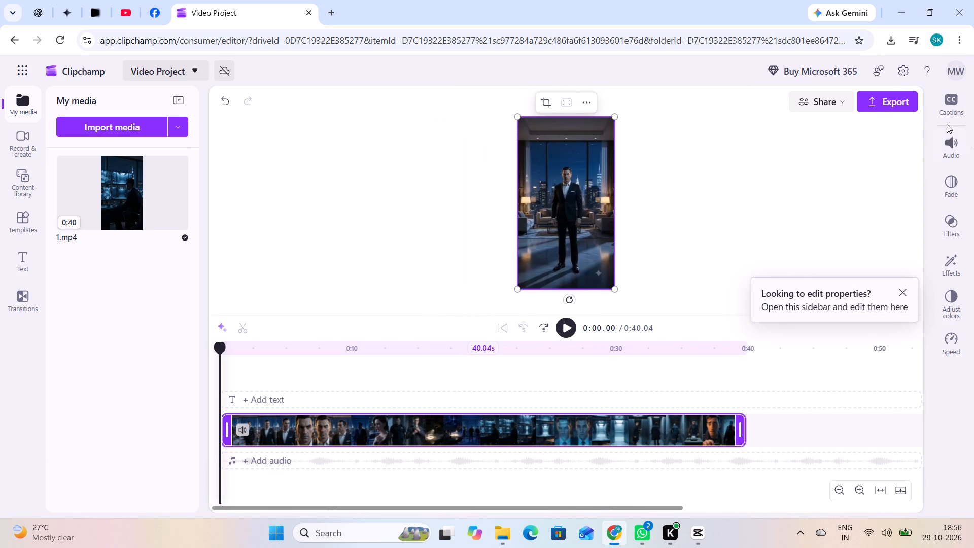
pyautogui.click(940, 104)
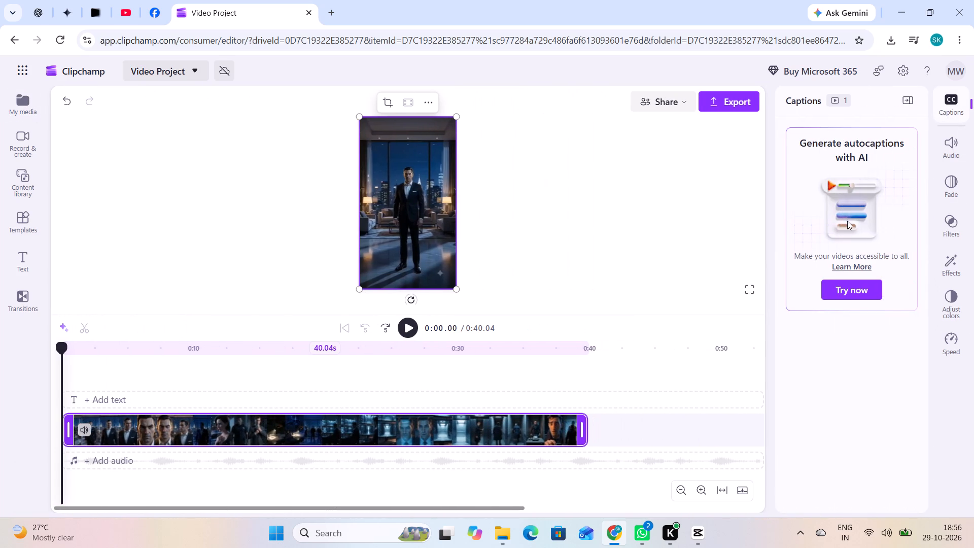
pyautogui.click(840, 289)
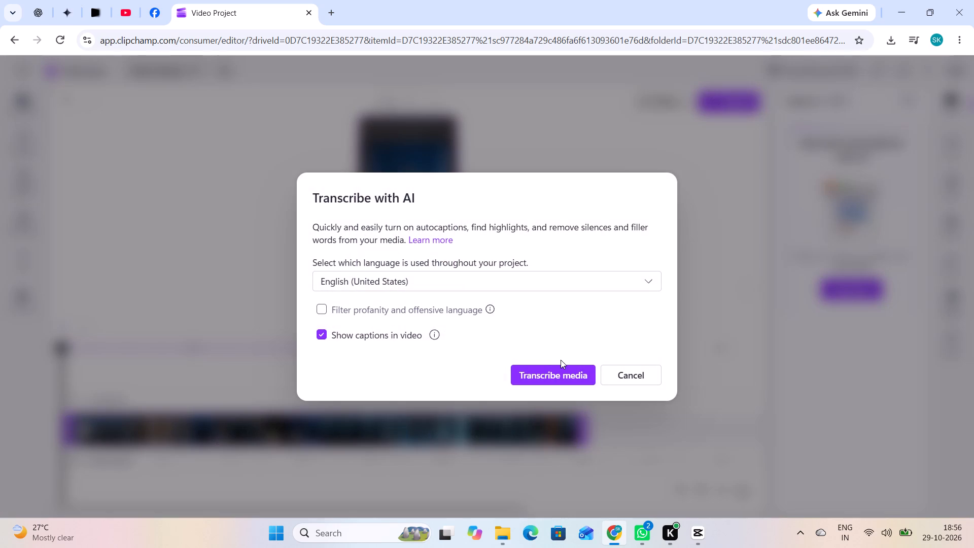
pyautogui.click(364, 309)
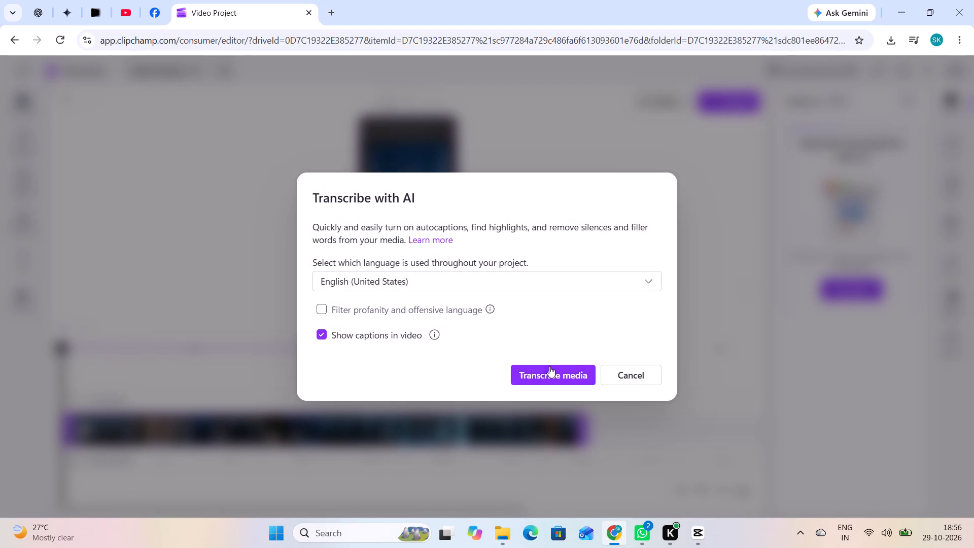
pyautogui.click(547, 368)
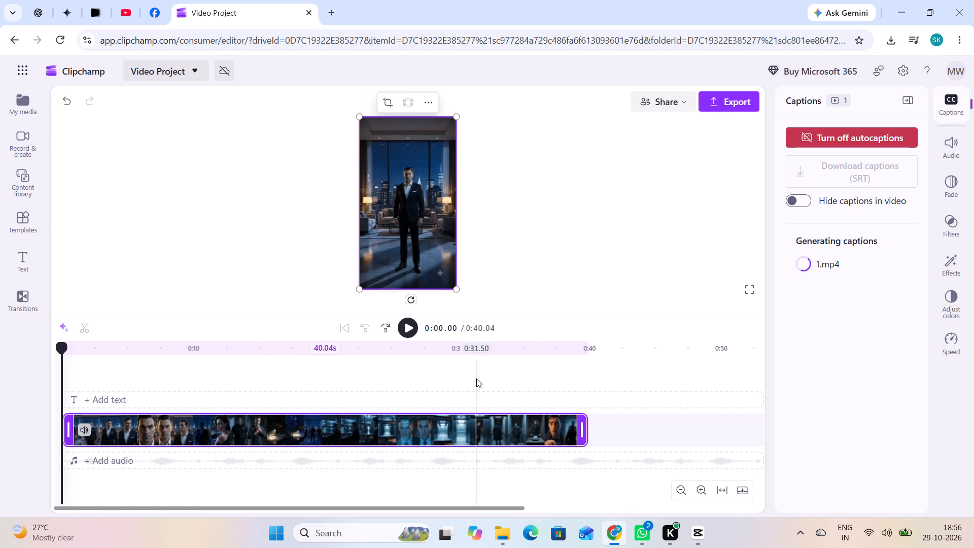
# Preview the opening seconds of the clip and return the playhead to the start.
pyautogui.moveTo(362, 388); pyautogui.dragTo(44, 440)
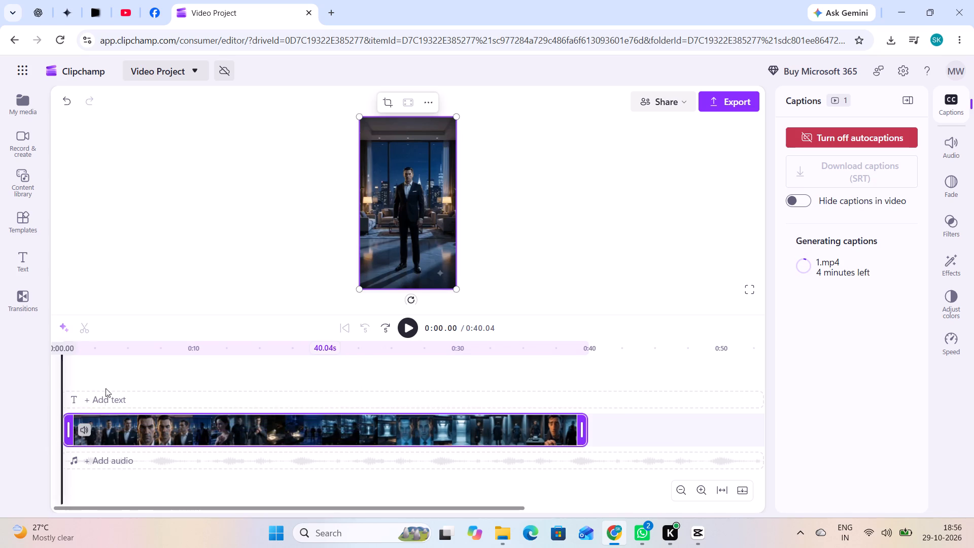
pyautogui.click(114, 381)
pyautogui.click(114, 381)
pyautogui.moveTo(114, 381); pyautogui.dragTo(45, 389)
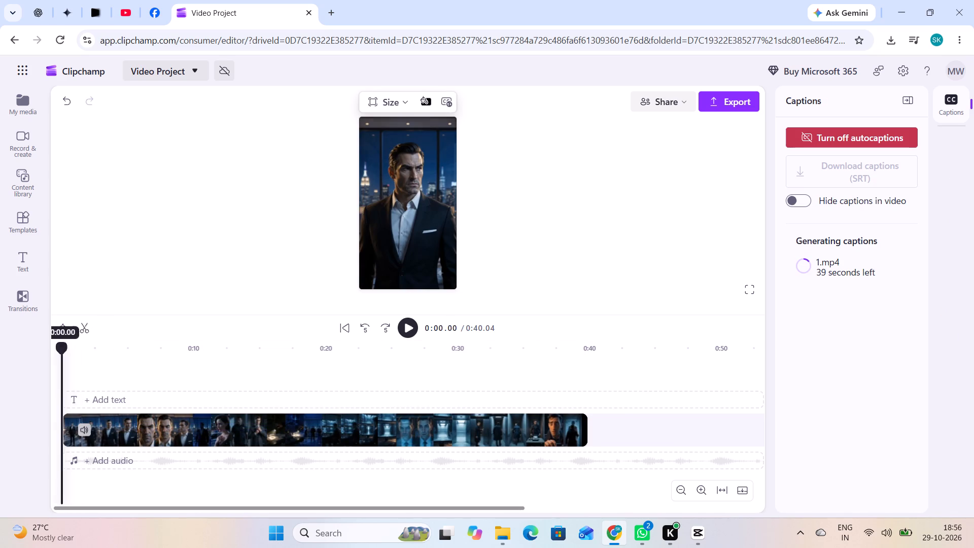
pyautogui.moveTo(45, 389); pyautogui.dragTo(40, 388)
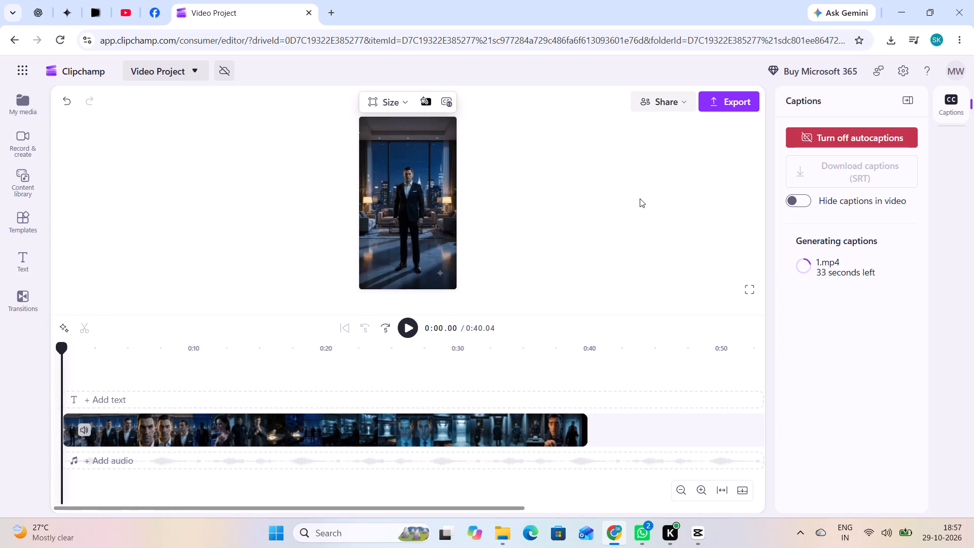
pyautogui.click(397, 329)
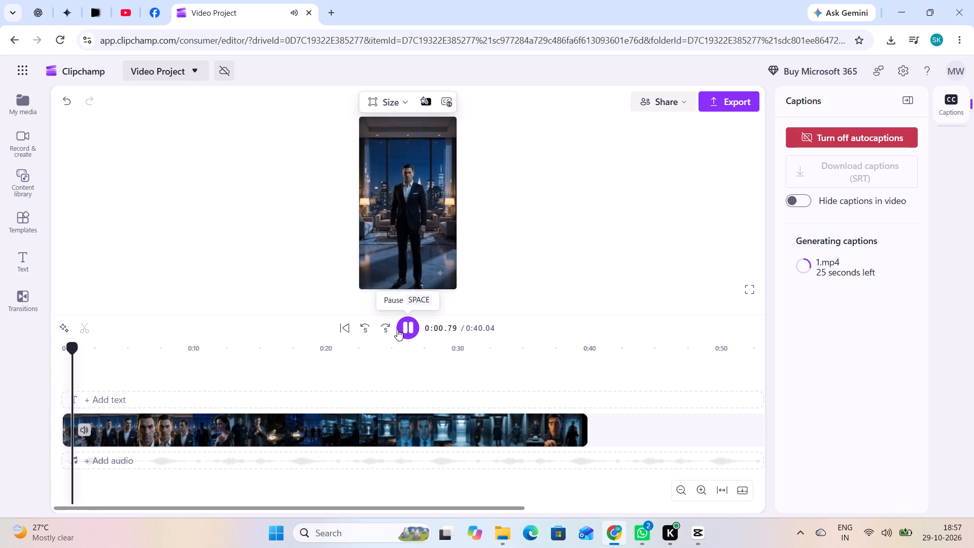
pyautogui.click(397, 329)
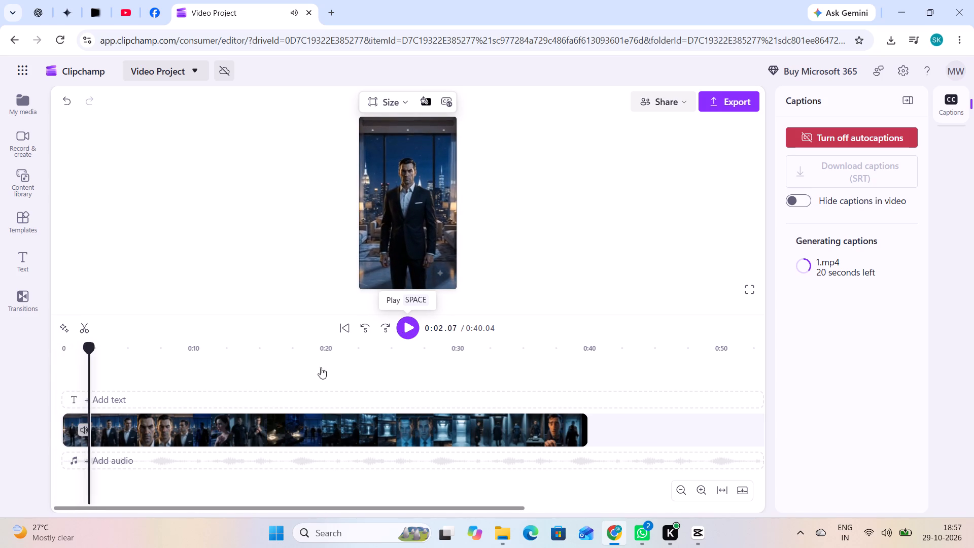
pyautogui.moveTo(92, 381); pyautogui.dragTo(92, 381)
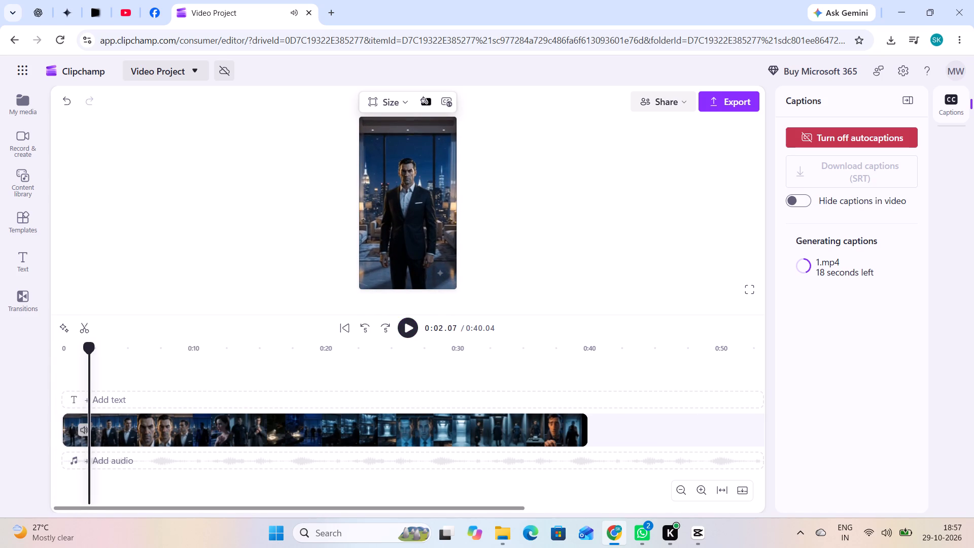
pyautogui.moveTo(92, 381); pyautogui.dragTo(87, 381)
pyautogui.moveTo(90, 344); pyautogui.dragTo(34, 340)
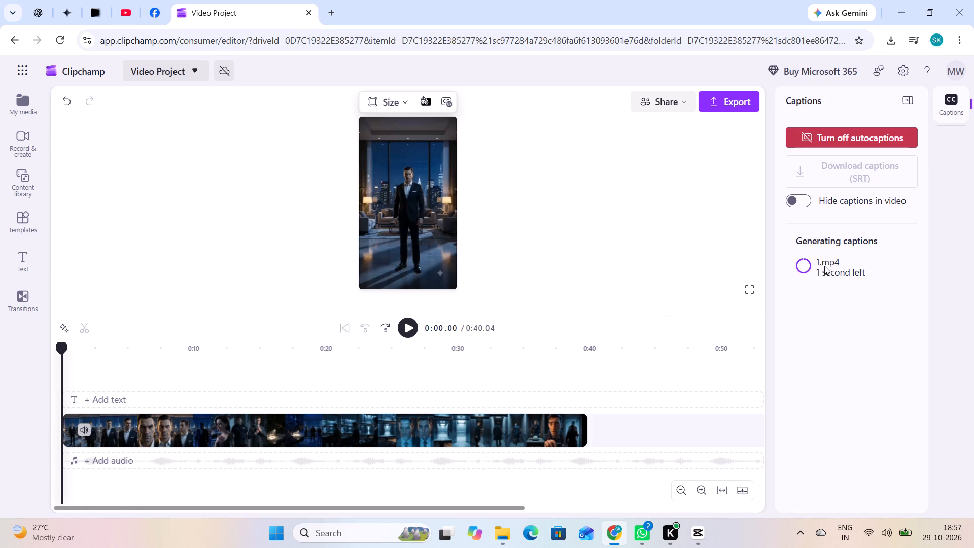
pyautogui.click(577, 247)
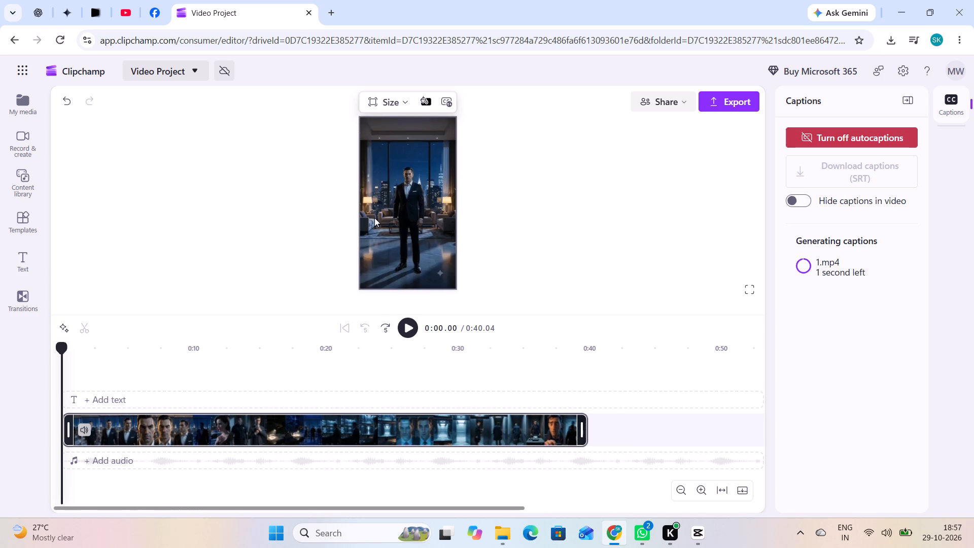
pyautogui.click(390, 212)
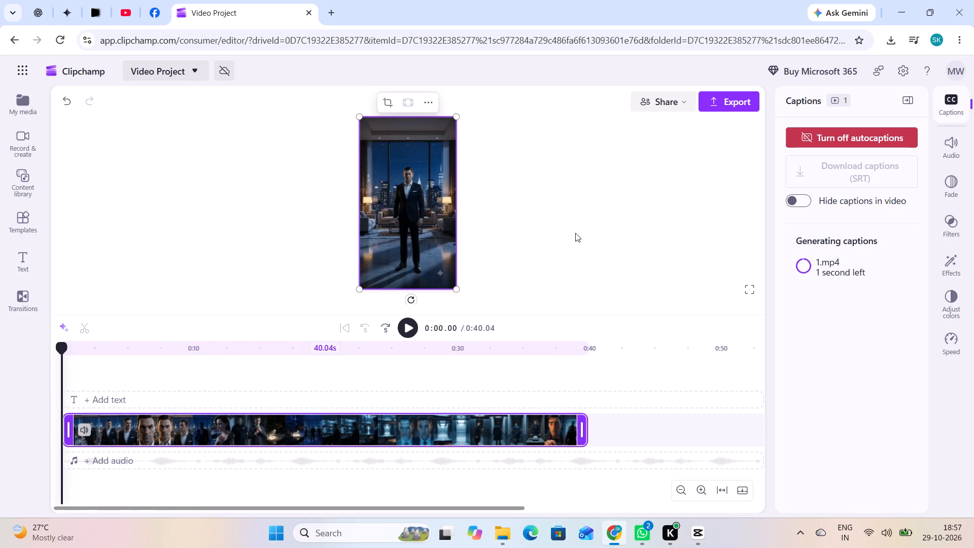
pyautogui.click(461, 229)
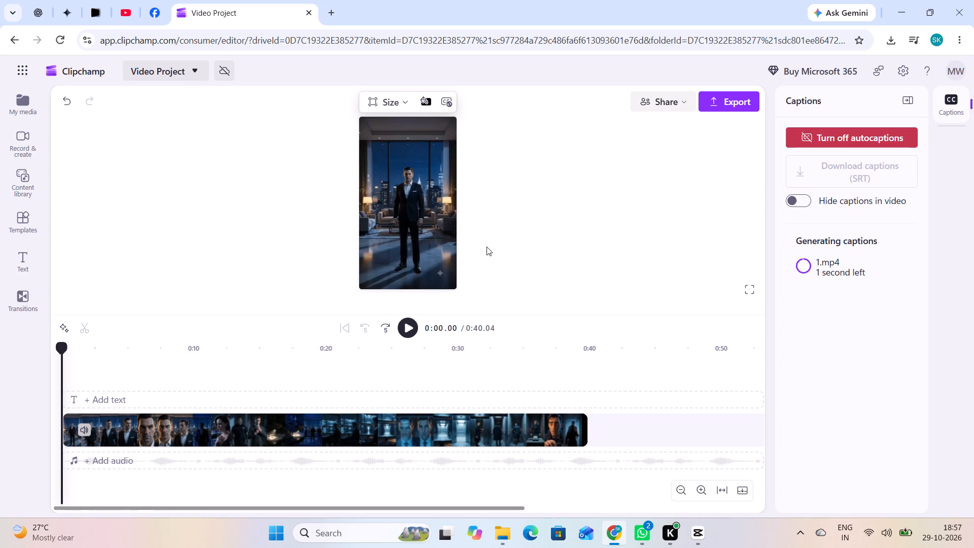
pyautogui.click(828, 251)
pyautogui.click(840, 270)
# Play the captioned video and examine how the captions look and match the transcript, including around "penthouse".
pyautogui.click(411, 328)
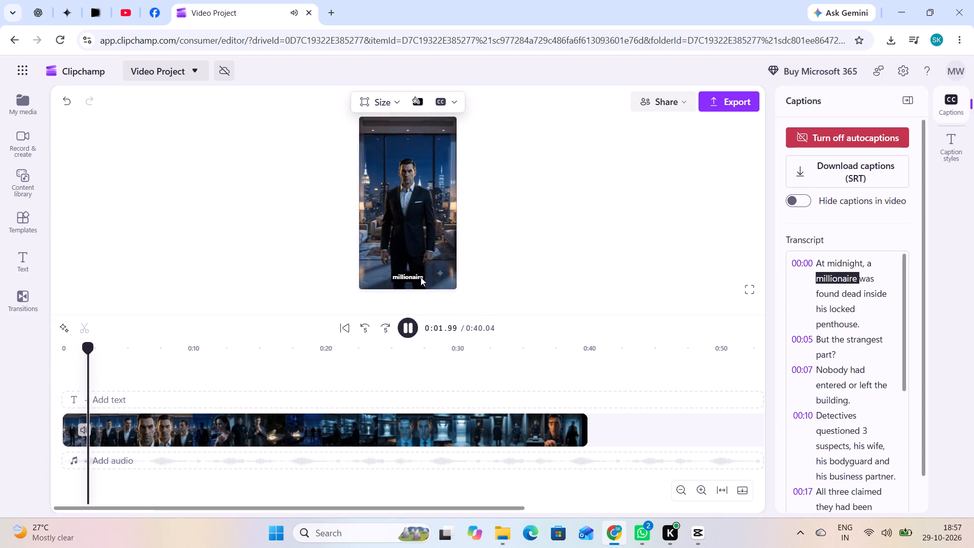
pyautogui.click(421, 272)
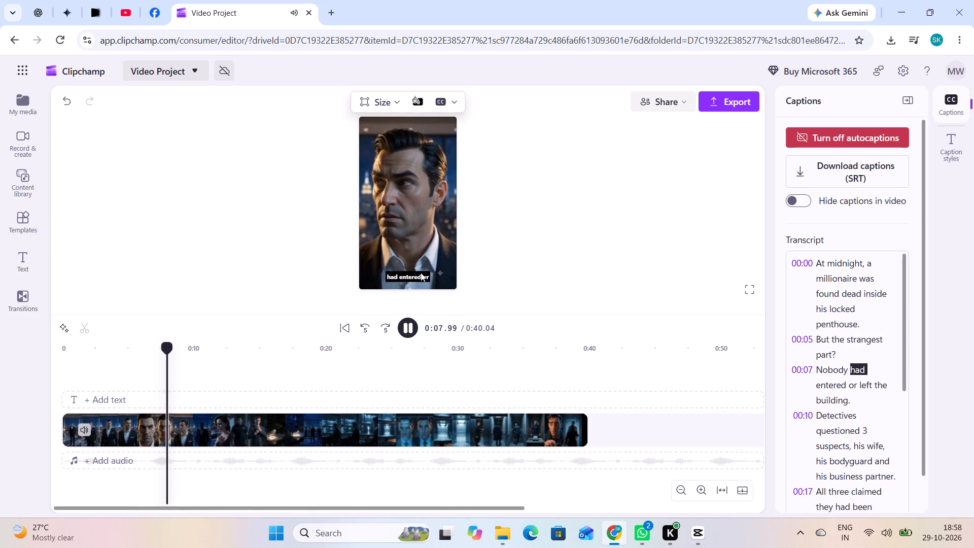
pyautogui.click(448, 94)
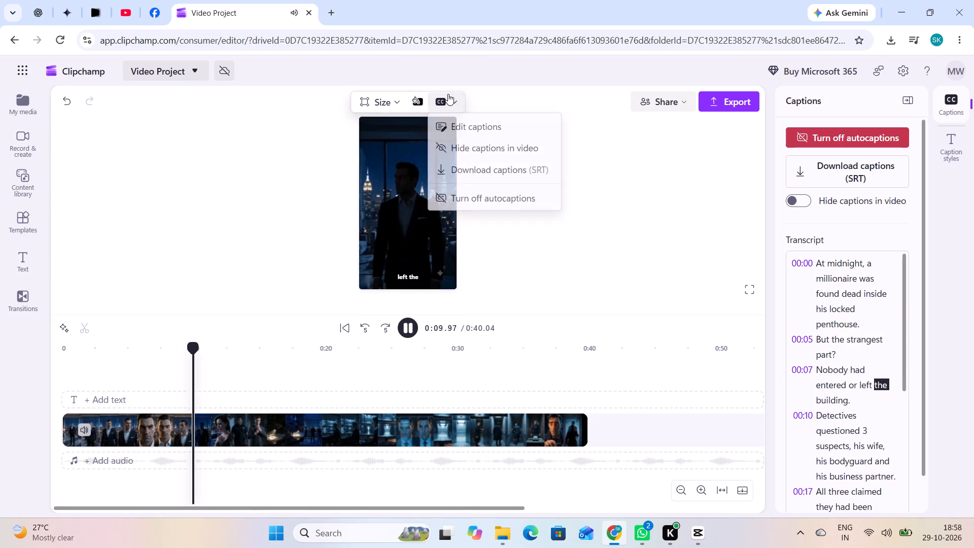
pyautogui.click(461, 125)
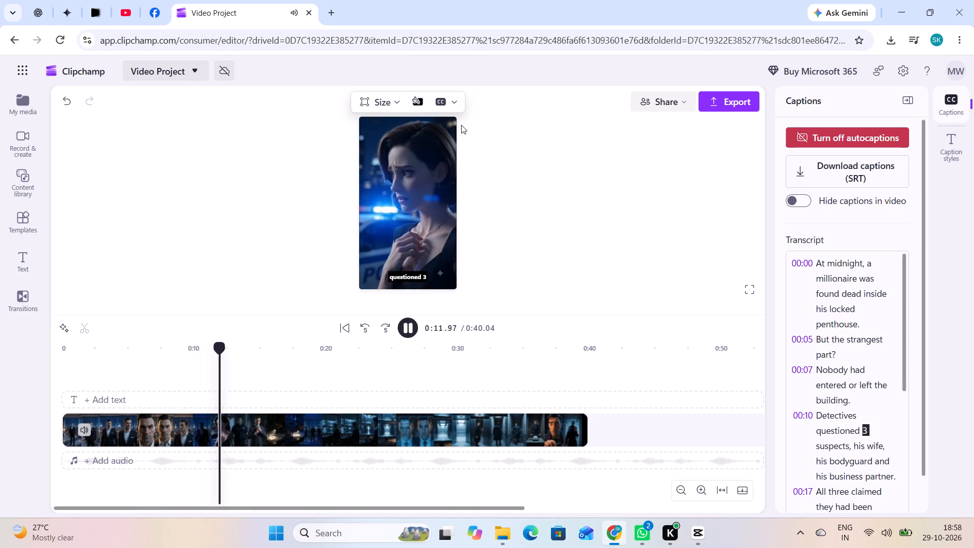
pyautogui.click(408, 276)
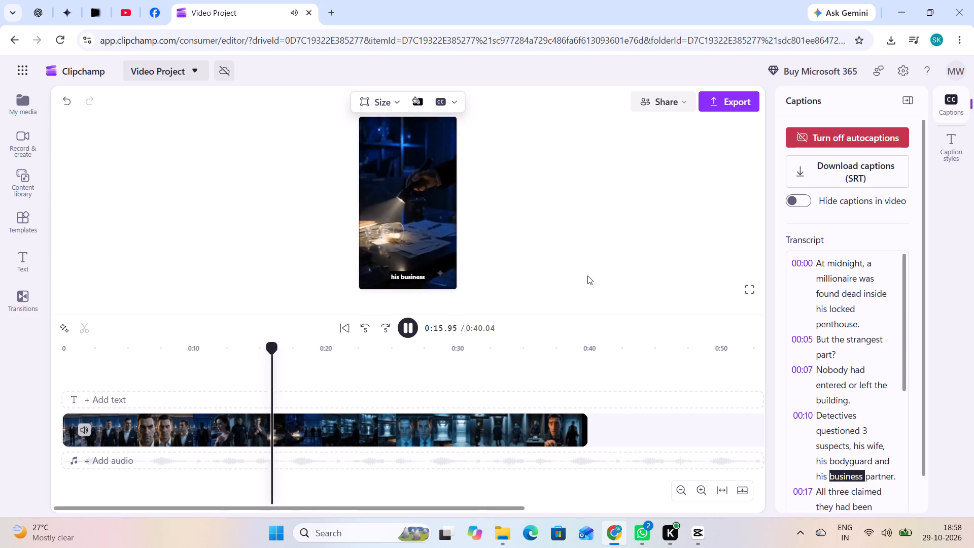
pyautogui.click(410, 331)
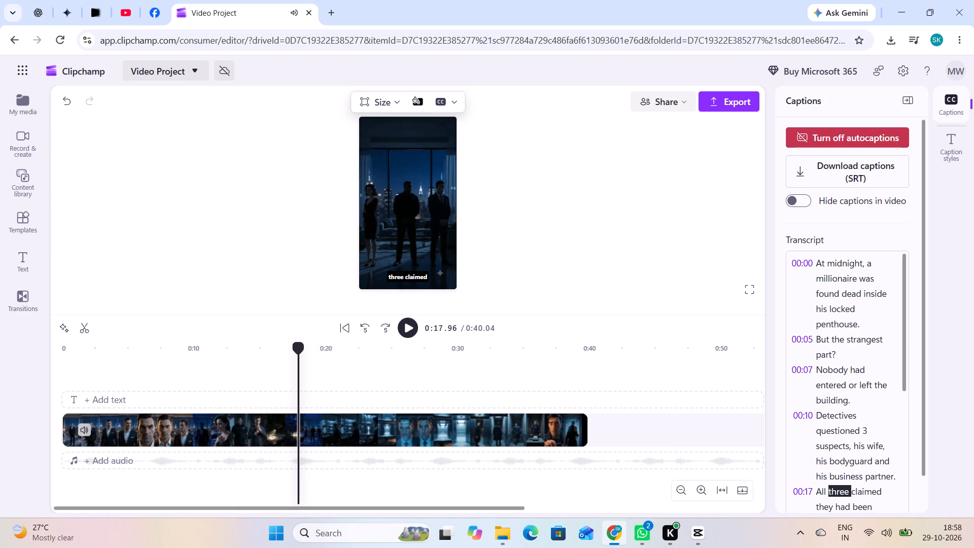
pyautogui.moveTo(297, 357); pyautogui.dragTo(0, 352)
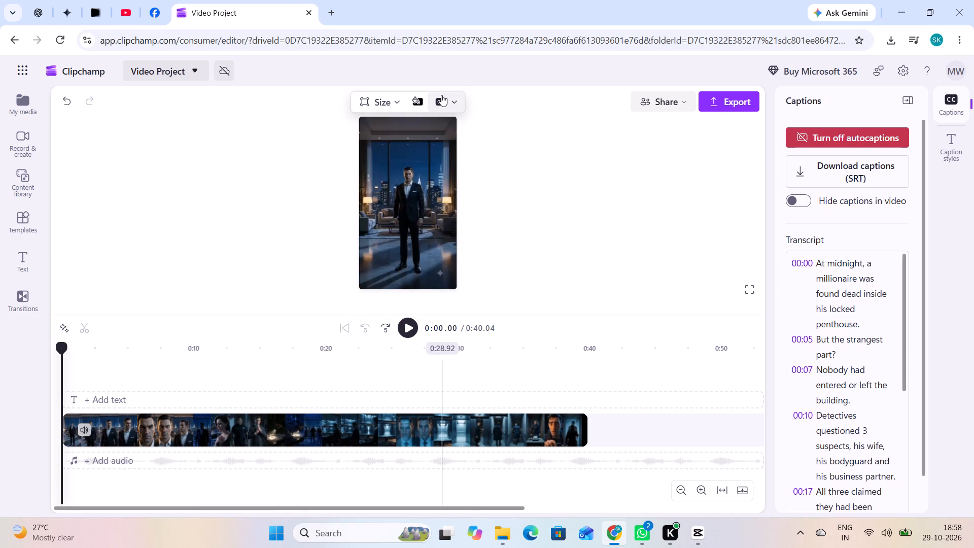
pyautogui.click(441, 95)
pyautogui.click(471, 126)
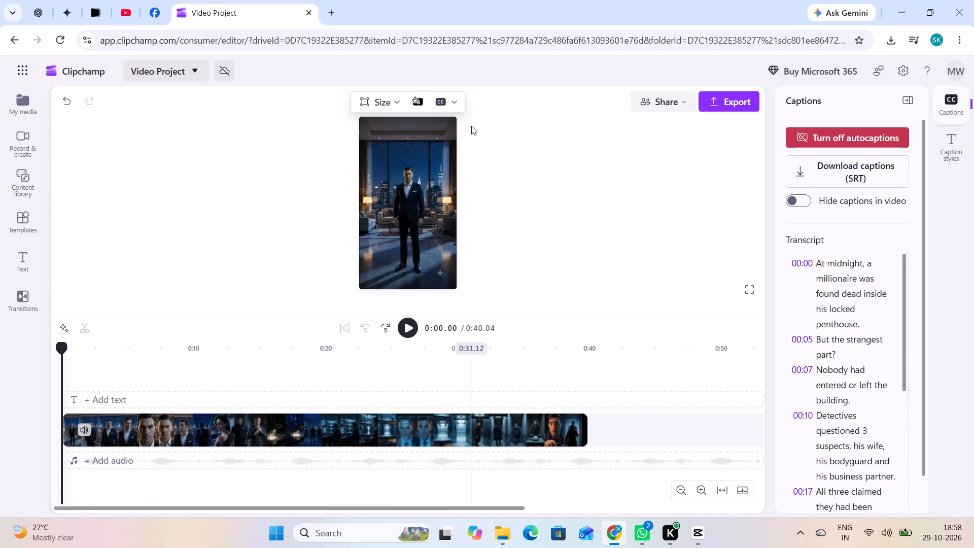
pyautogui.click(838, 352)
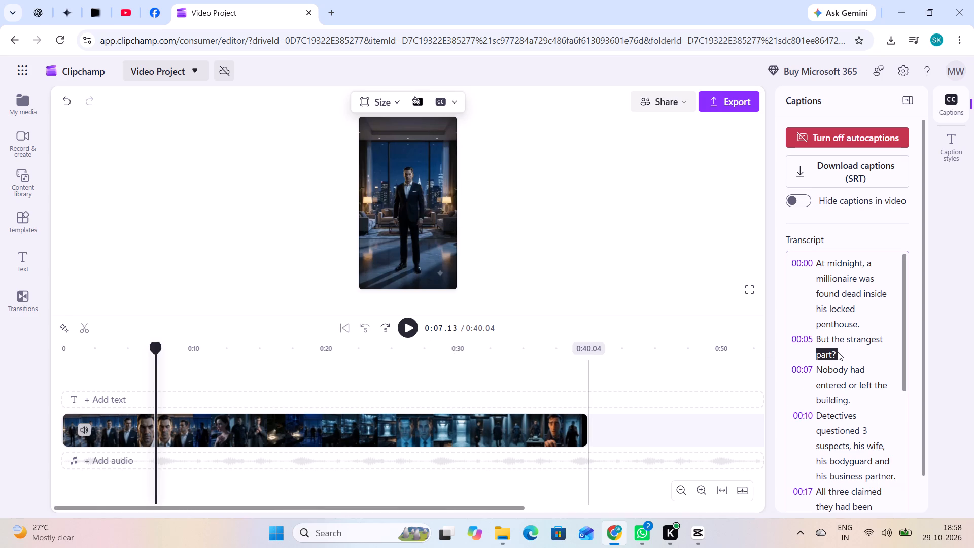
pyautogui.click(835, 324)
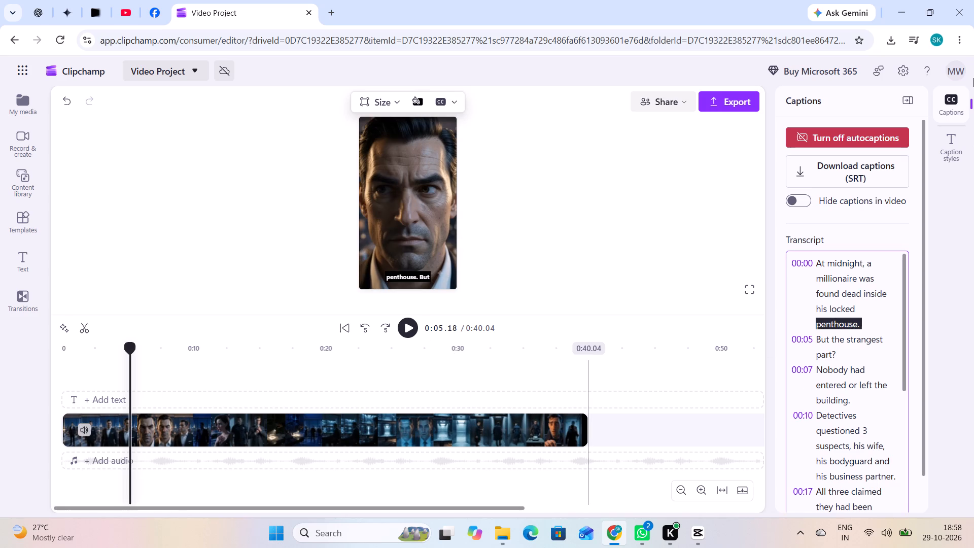
# Apply the Mono text style to the captions.
pyautogui.click(945, 146)
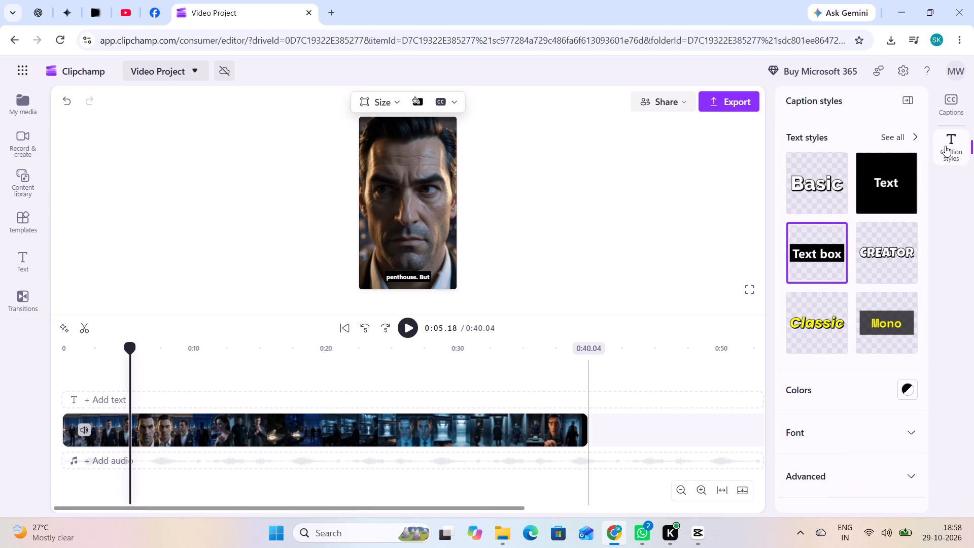
pyautogui.click(861, 327)
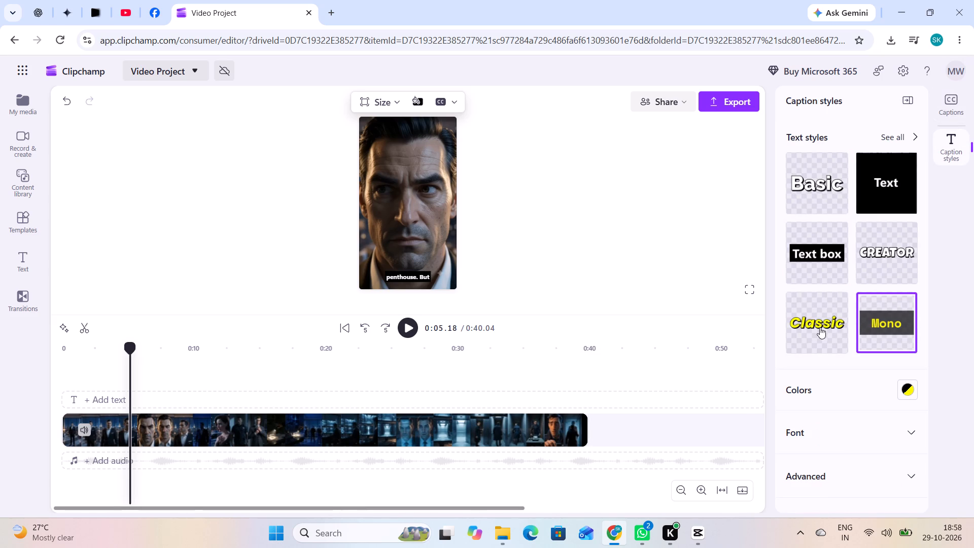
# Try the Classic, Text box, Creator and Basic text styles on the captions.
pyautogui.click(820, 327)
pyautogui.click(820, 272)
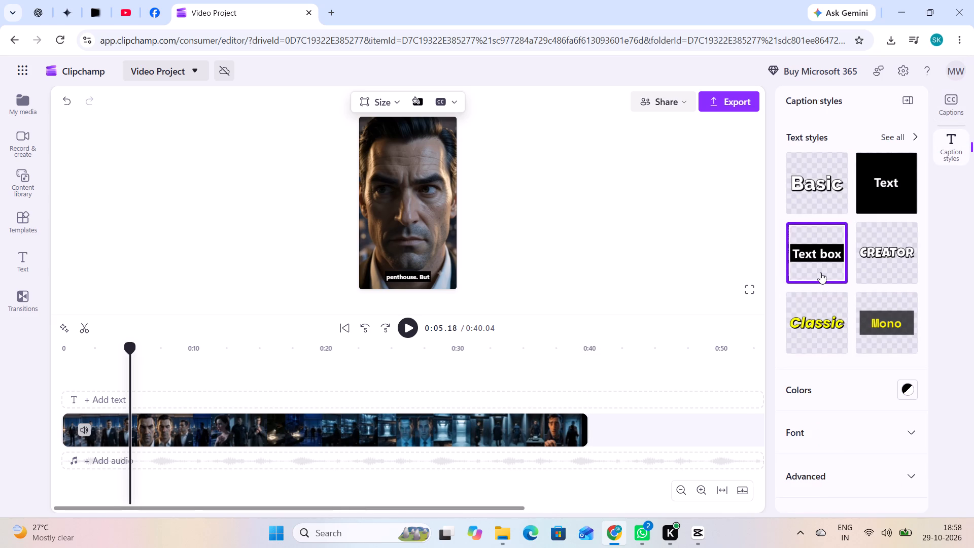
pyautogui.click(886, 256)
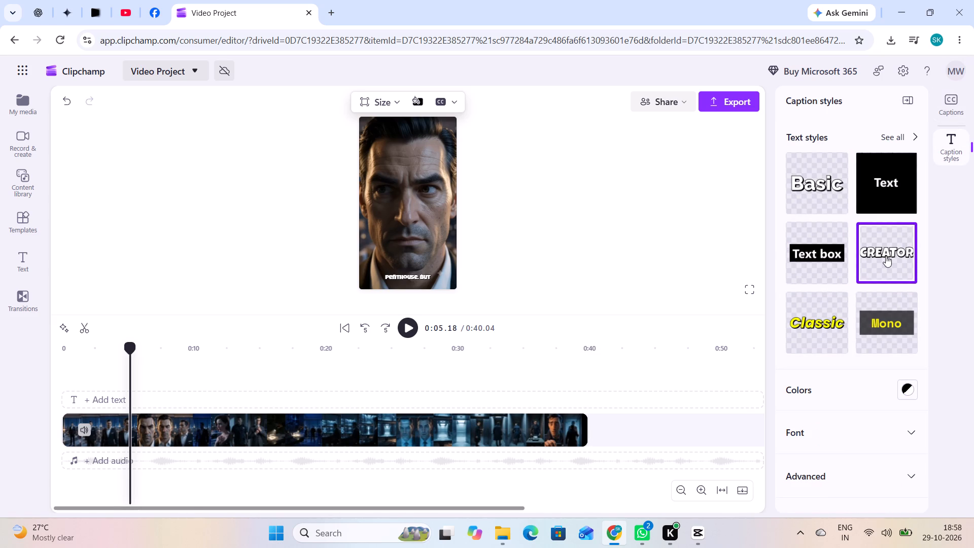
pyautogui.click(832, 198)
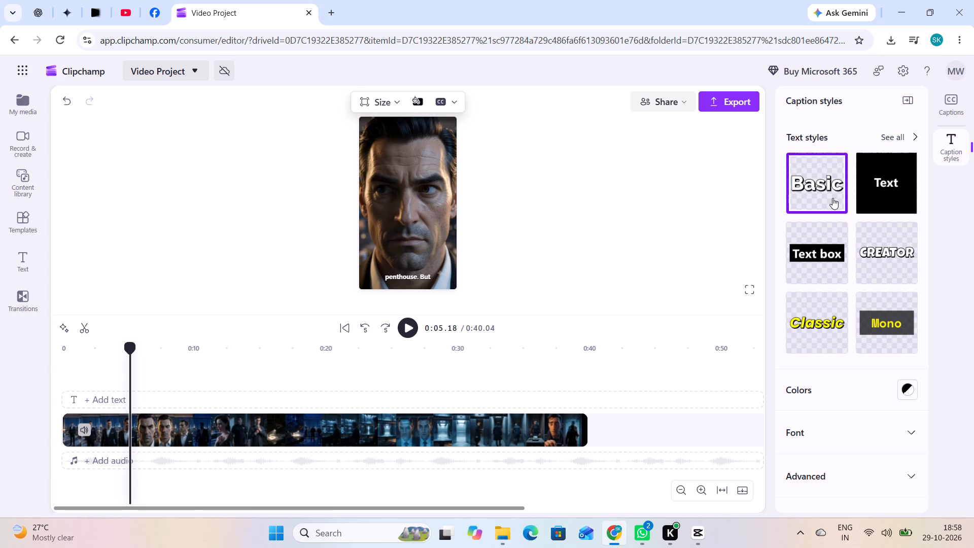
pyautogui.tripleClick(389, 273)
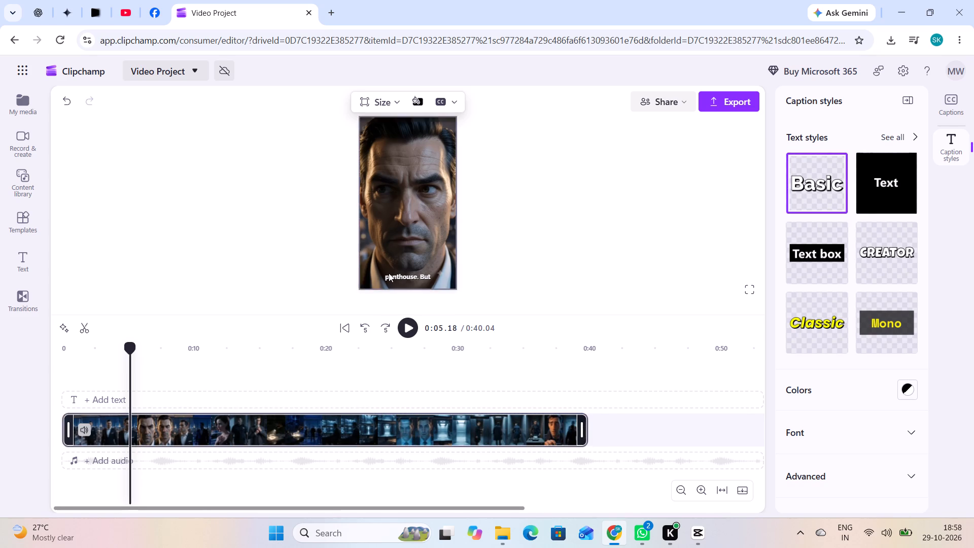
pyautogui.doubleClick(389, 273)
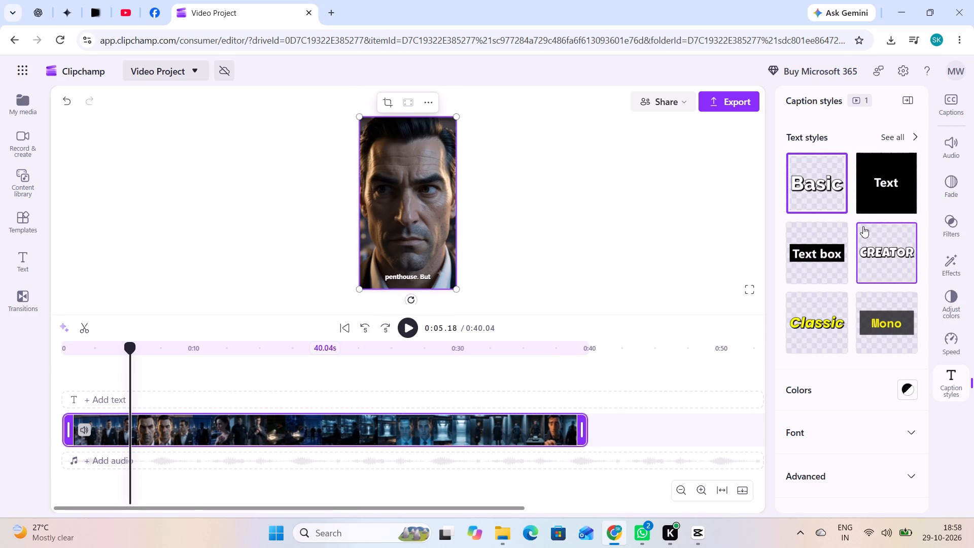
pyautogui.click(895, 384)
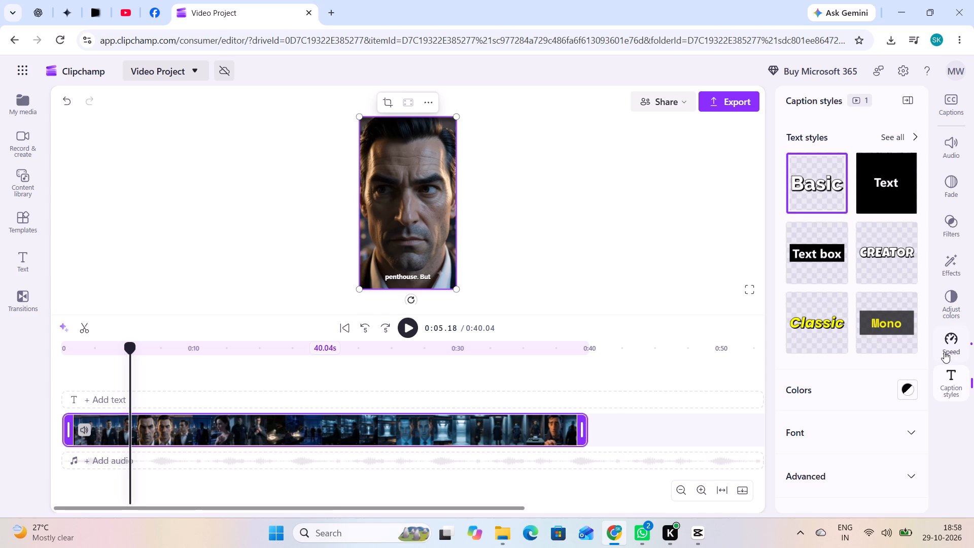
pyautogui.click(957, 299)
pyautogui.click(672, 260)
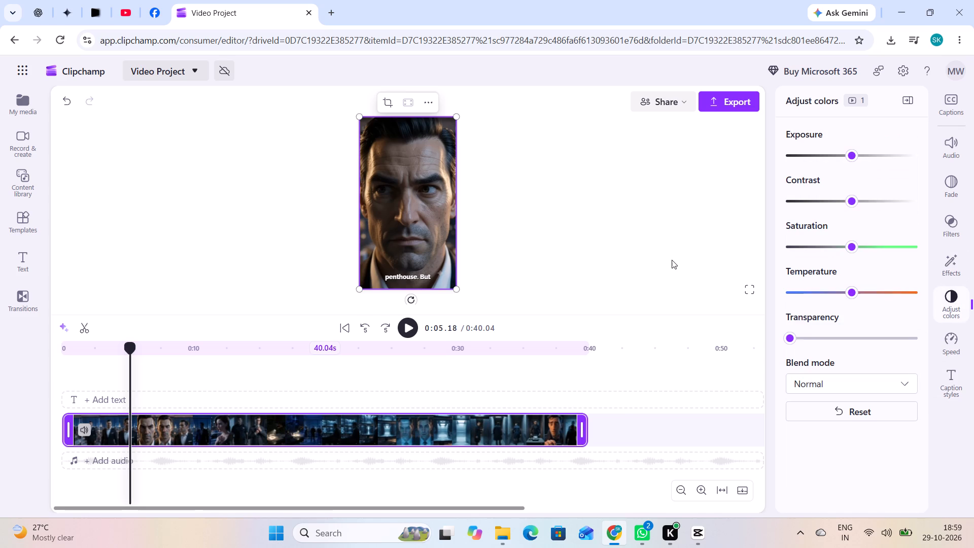
# Play the clip onward to examine how the Basic style captions look.
pyautogui.click(411, 329)
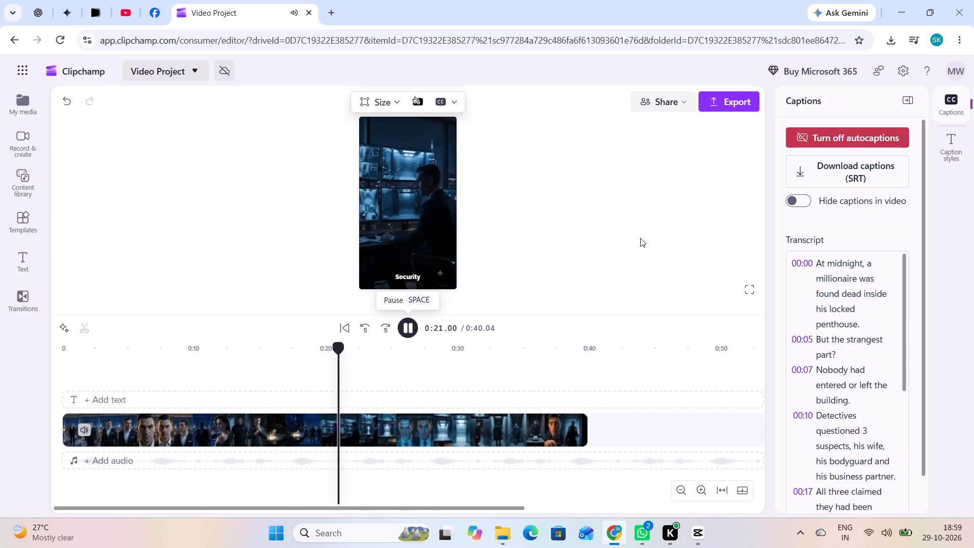
# Apply the Boho text style from the full set of caption styles.
pyautogui.click(950, 142)
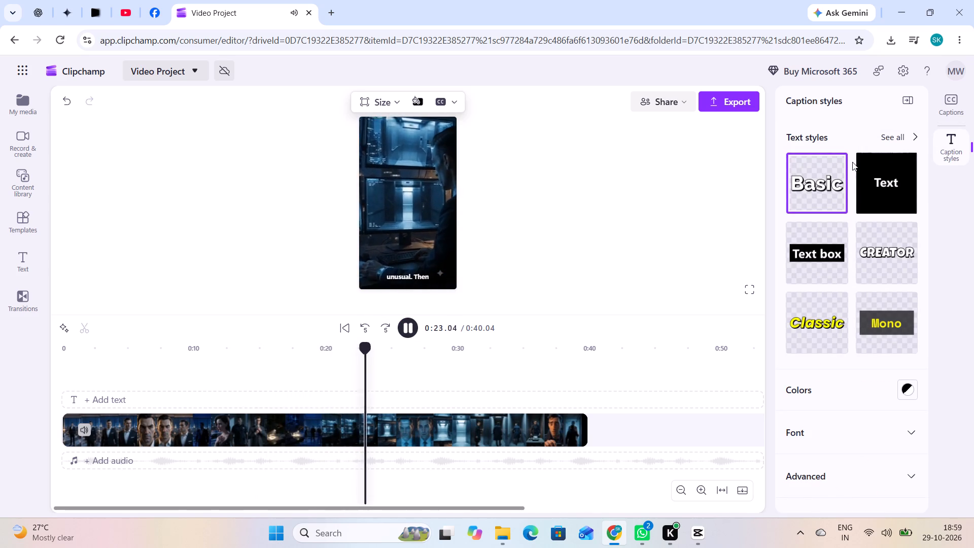
pyautogui.click(858, 142)
pyautogui.scroll(-2, 867, 329)
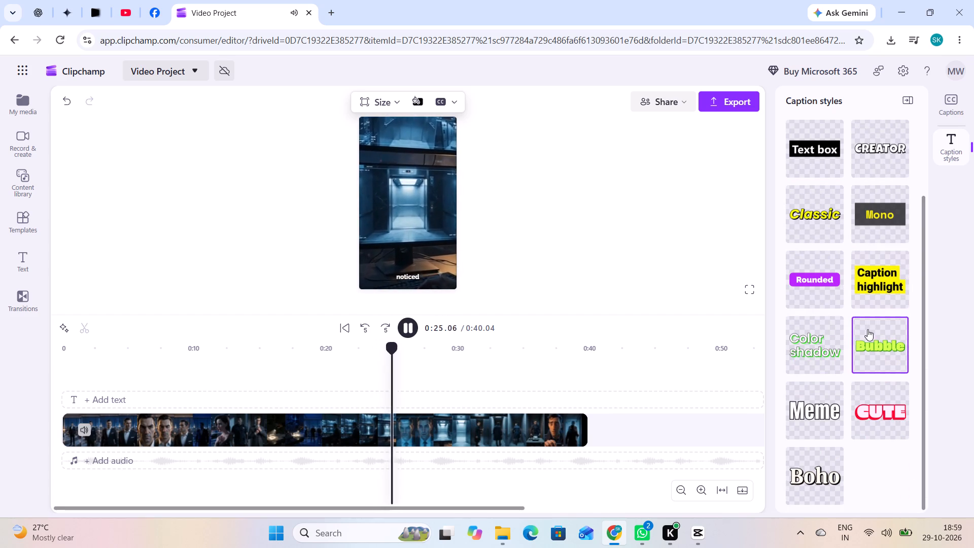
pyautogui.scroll(-1, 867, 329)
pyautogui.click(811, 461)
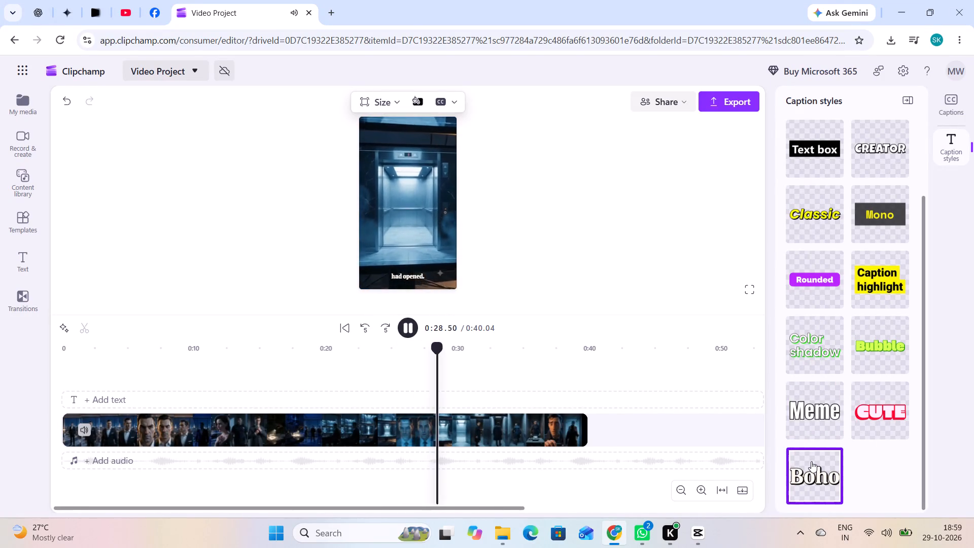
pyautogui.click(661, 225)
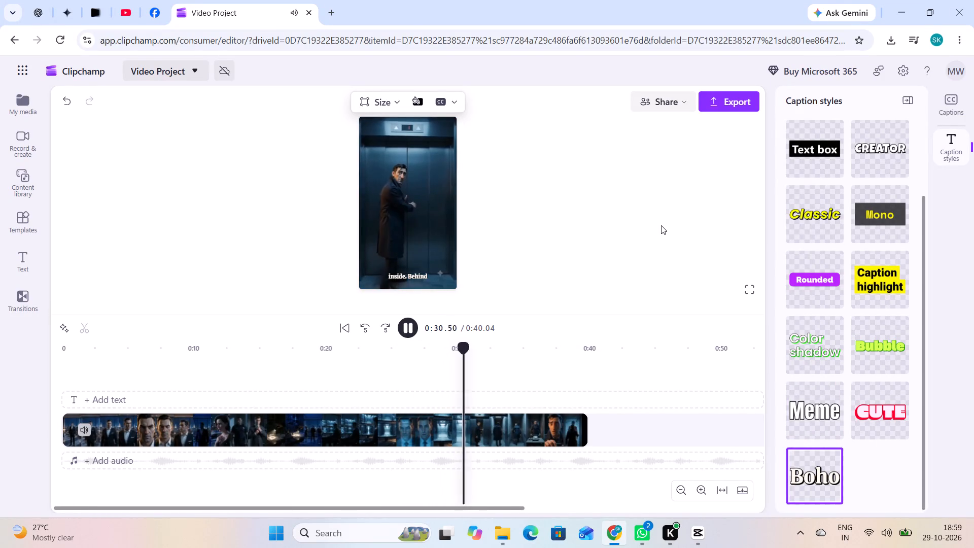
# Download the clip's captions as an SRT file.
pyautogui.click(954, 110)
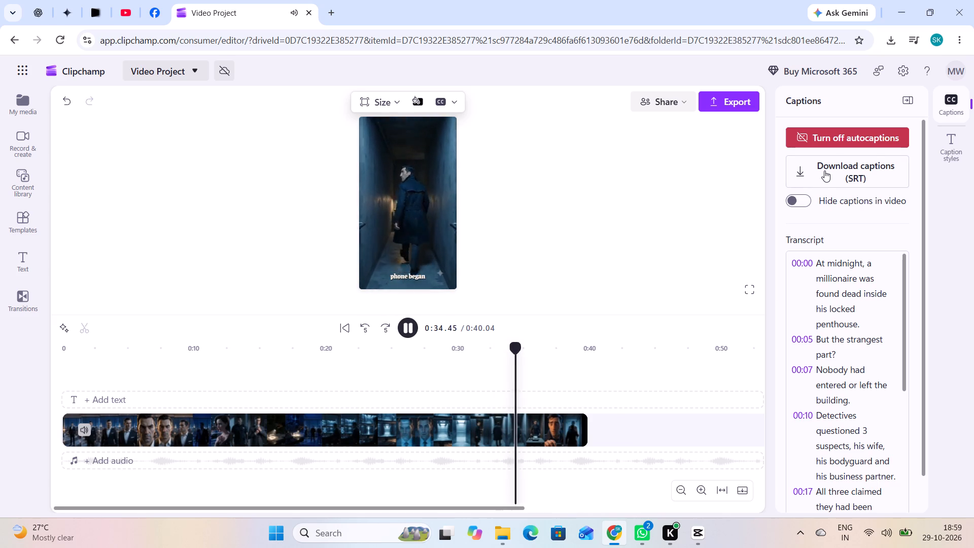
pyautogui.click(828, 168)
# Export the captioned video in 1080p as Video Project.mp4 without storing it in the cloud, and dismiss the satisfaction survey.
pyautogui.moveTo(734, 165); pyautogui.dragTo(737, 81)
pyautogui.click(716, 98)
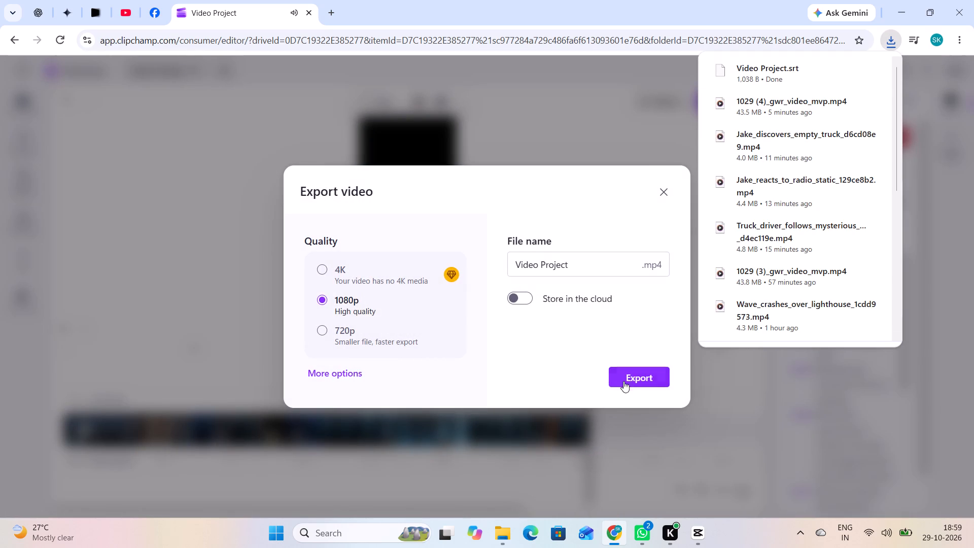
pyautogui.click(627, 377)
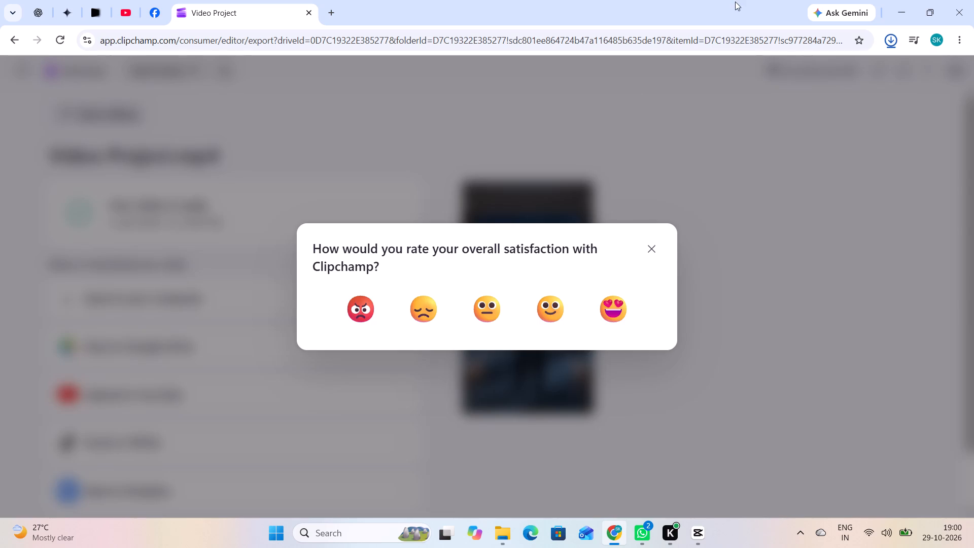
pyautogui.click(650, 251)
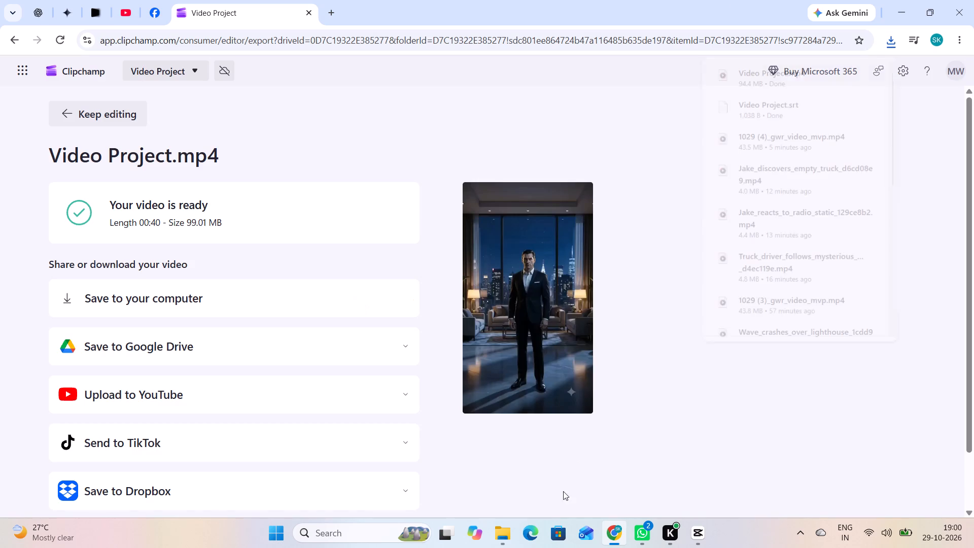
# Play the exported Video Project file from Downloads to check its captions, and close the player and folder window.
pyautogui.click(496, 538)
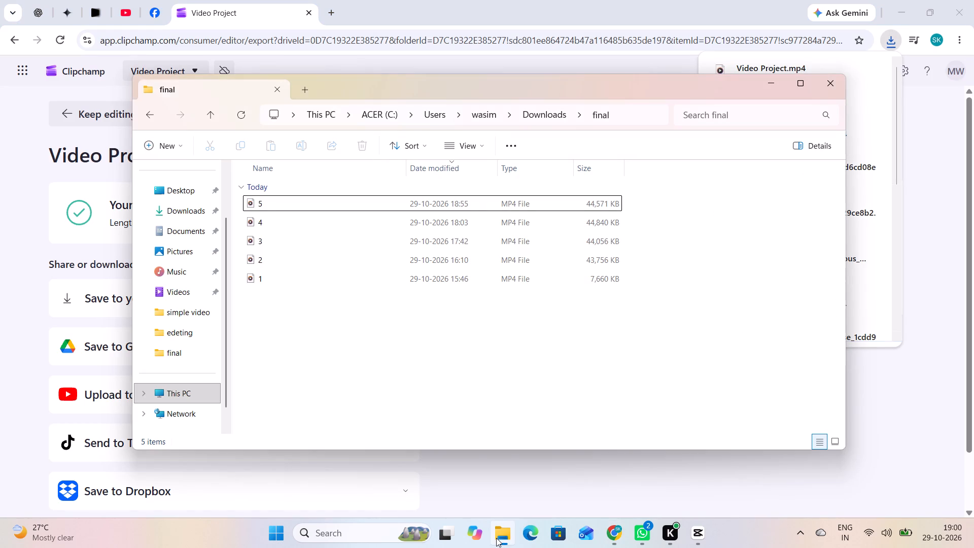
pyautogui.click(165, 218)
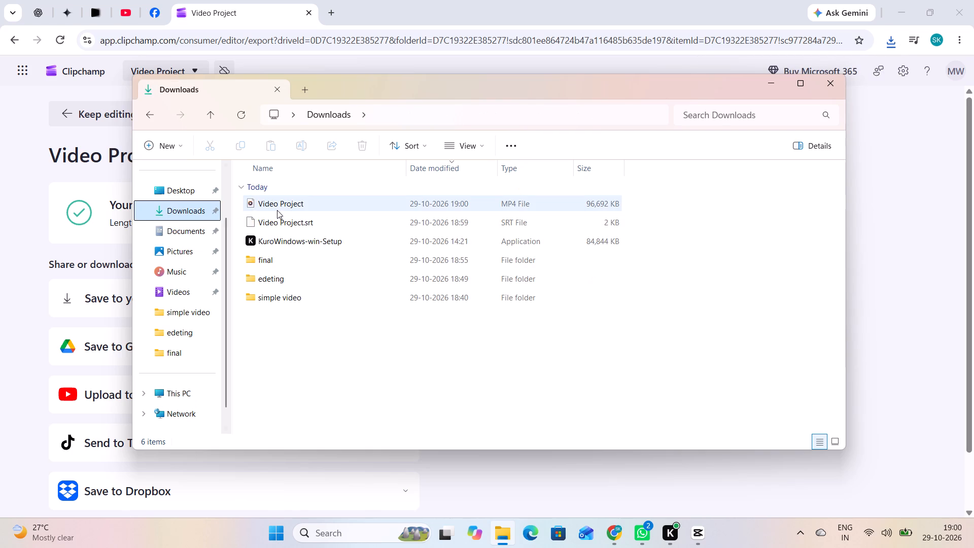
pyautogui.doubleClick(278, 210)
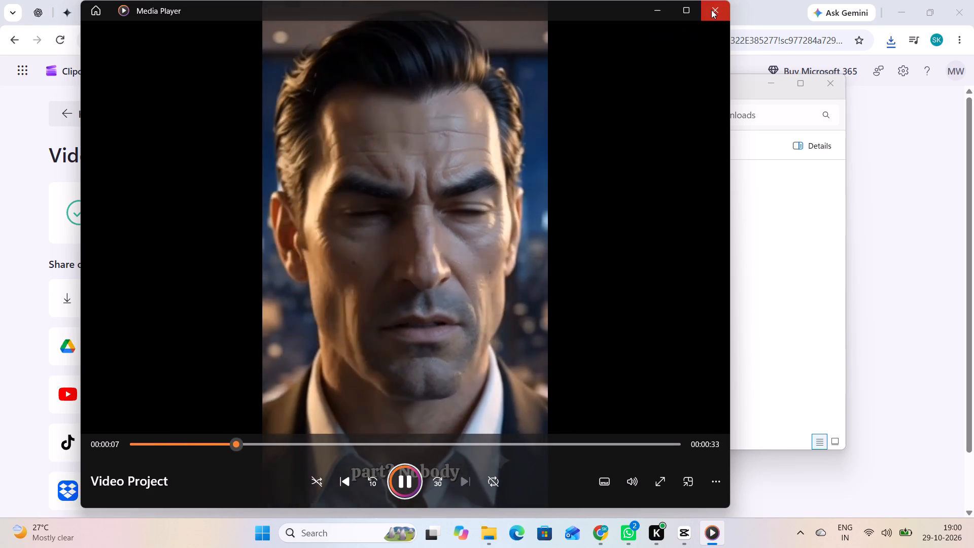
pyautogui.click(712, 10)
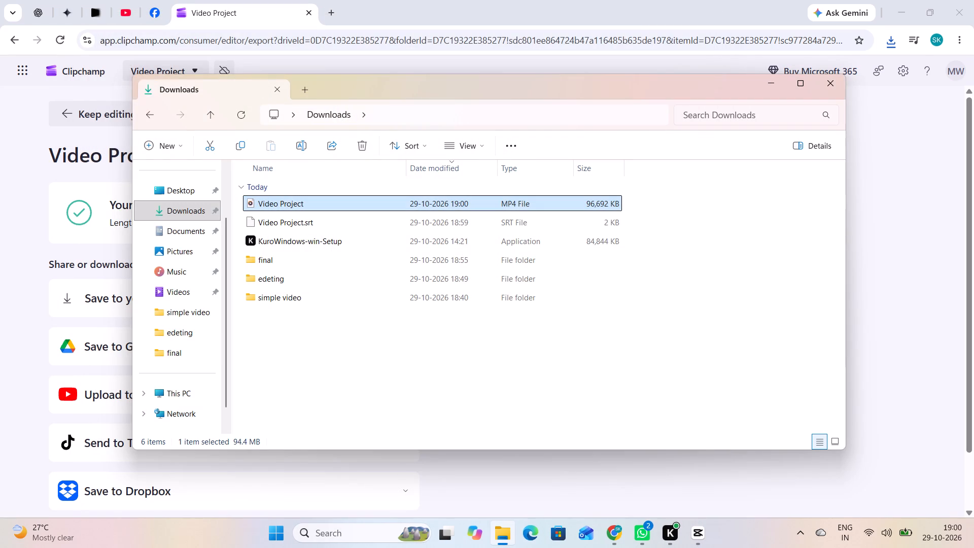
pyautogui.click(824, 91)
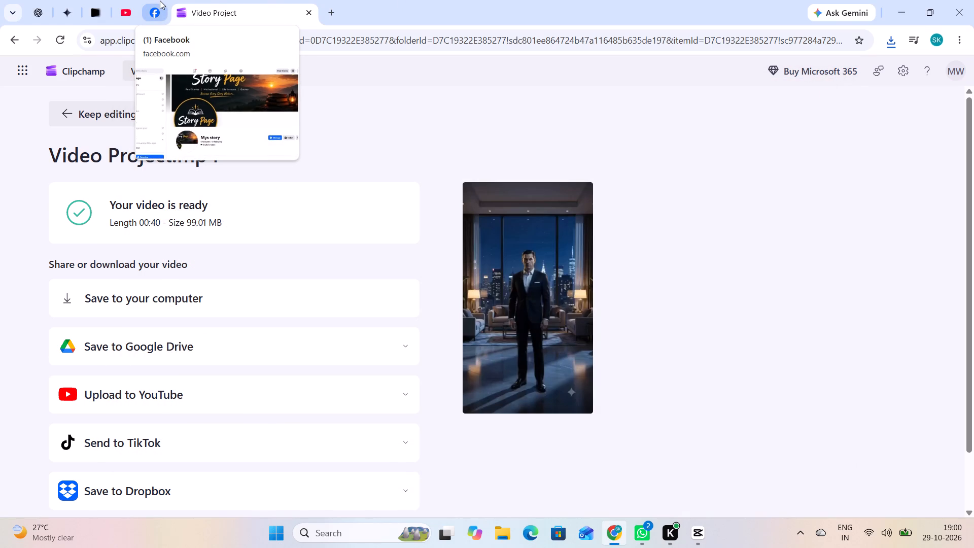
pyautogui.click(47, 14)
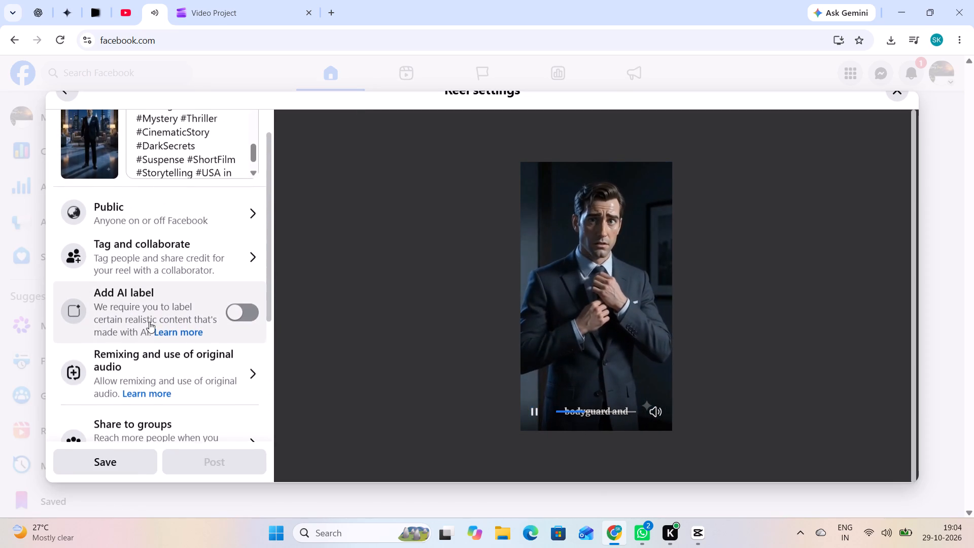
# Confirm Public as the audience for the Facebook reel.
pyautogui.scroll(1, 149, 322)
pyautogui.click(209, 219)
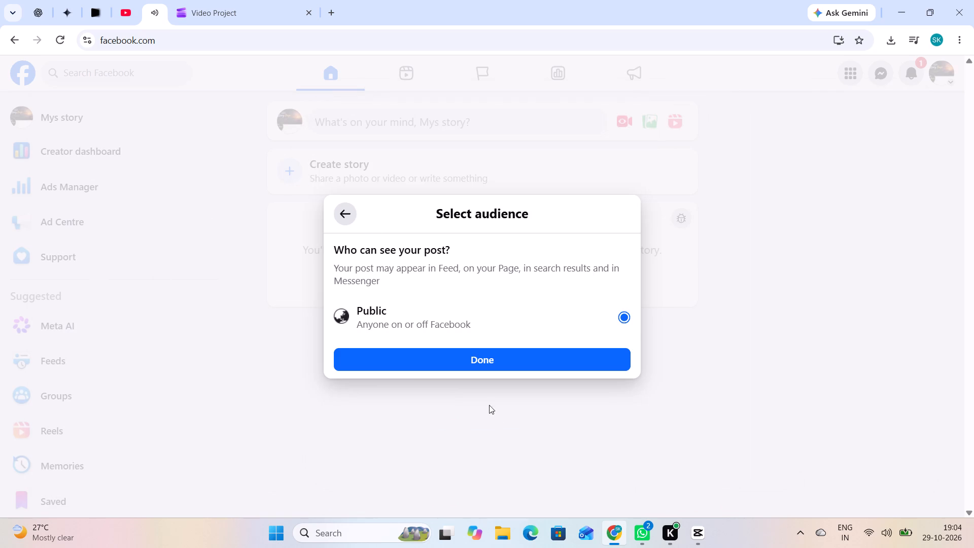
pyautogui.click(482, 365)
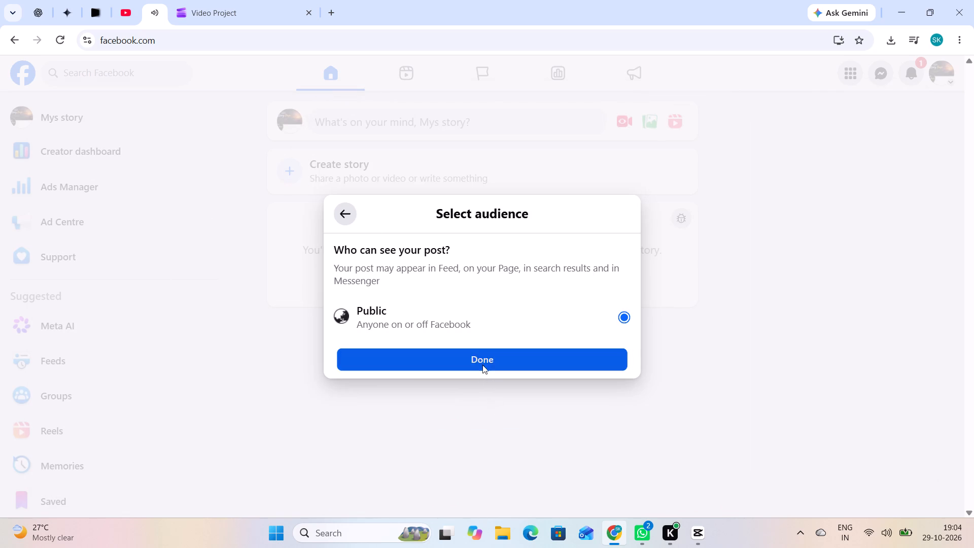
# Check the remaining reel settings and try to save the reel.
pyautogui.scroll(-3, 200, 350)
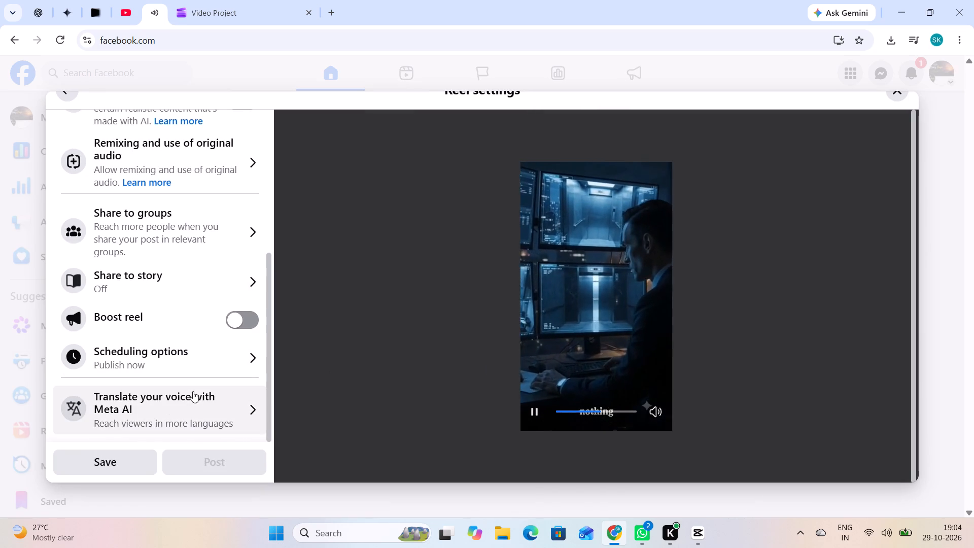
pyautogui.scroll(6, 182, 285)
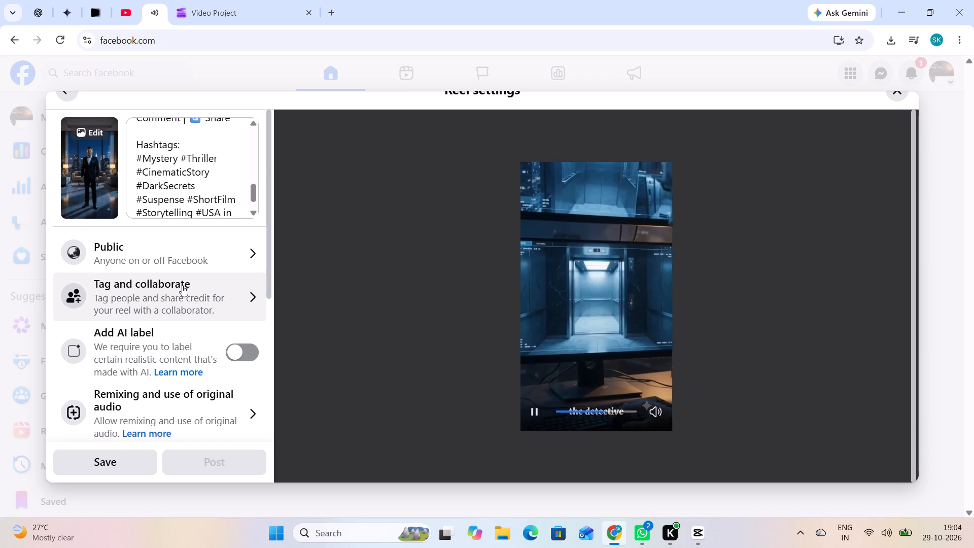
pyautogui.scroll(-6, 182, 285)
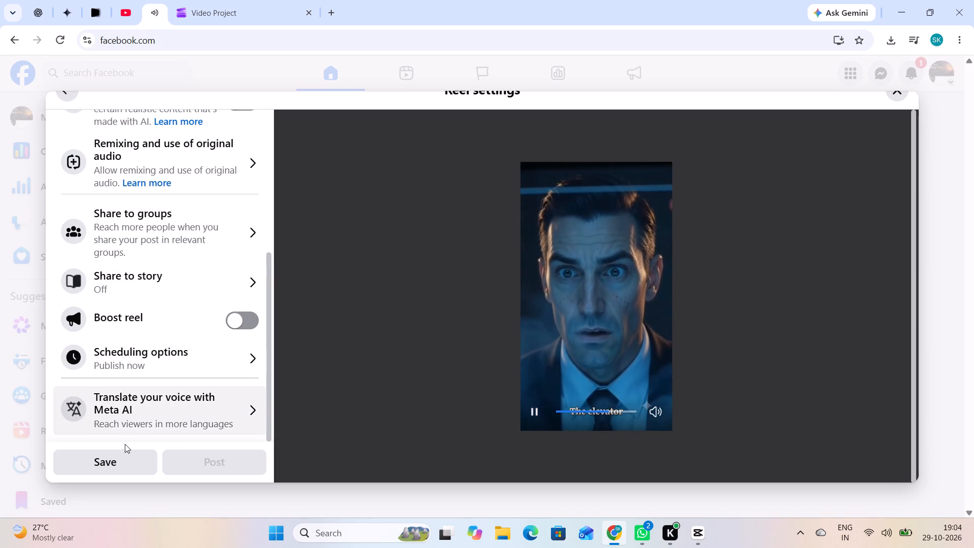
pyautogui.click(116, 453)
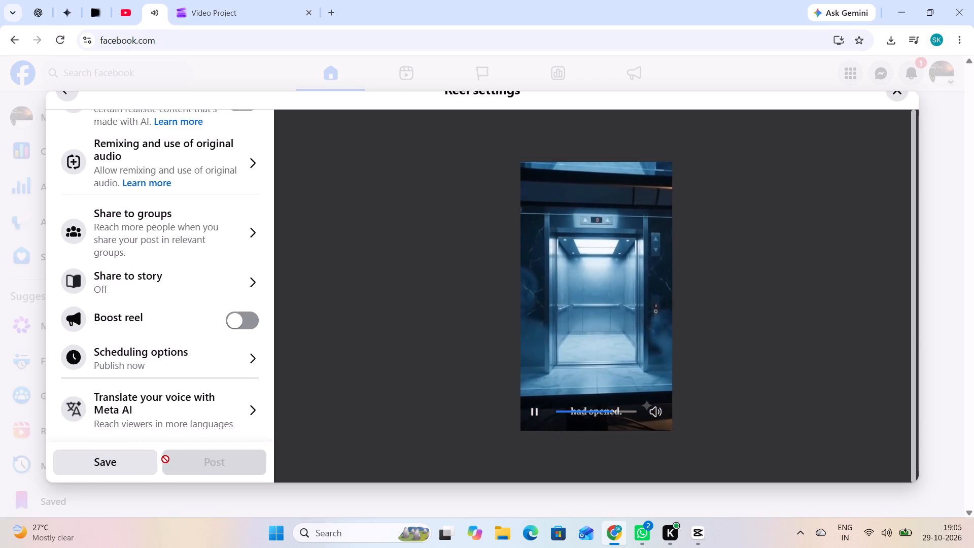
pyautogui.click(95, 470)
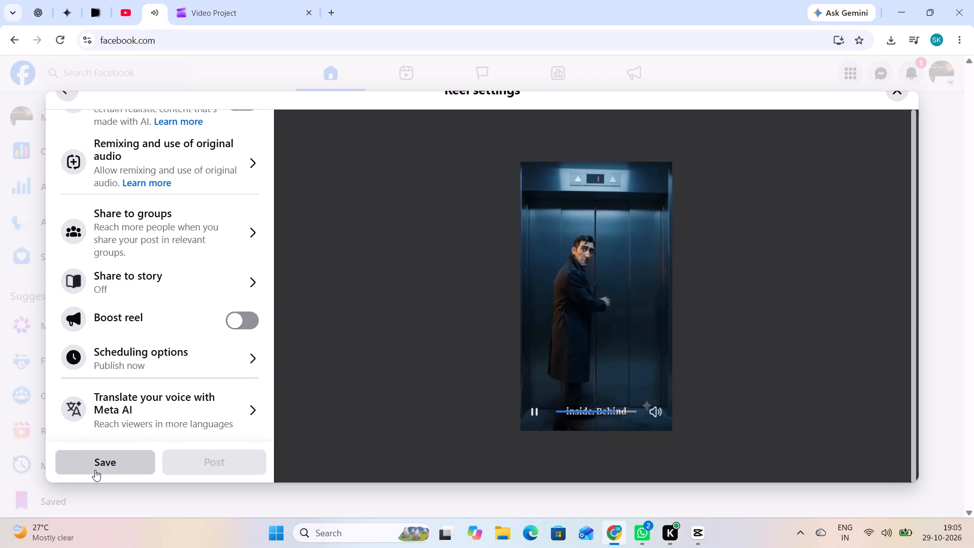
# Pause the reel's video preview.
pyautogui.scroll(6, 142, 279)
pyautogui.click(591, 226)
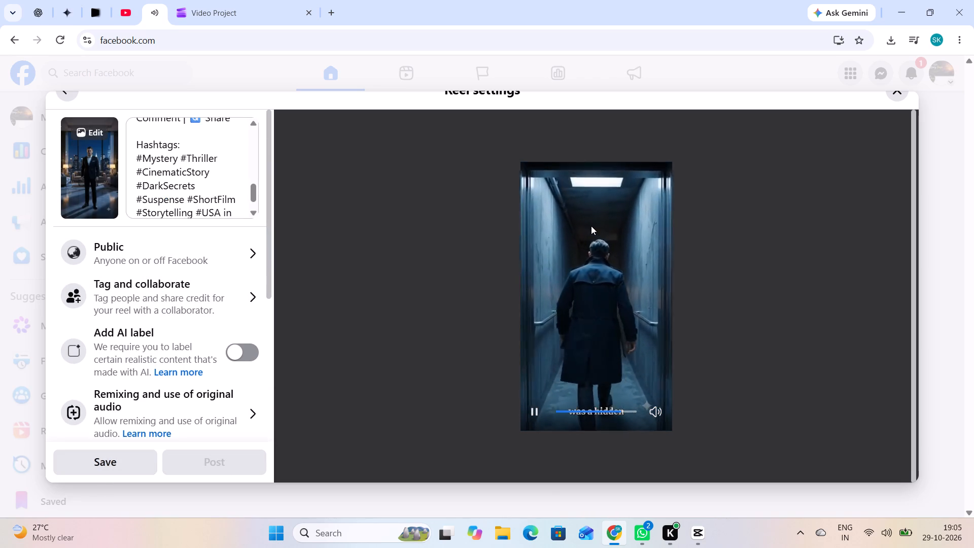
pyautogui.click(530, 406)
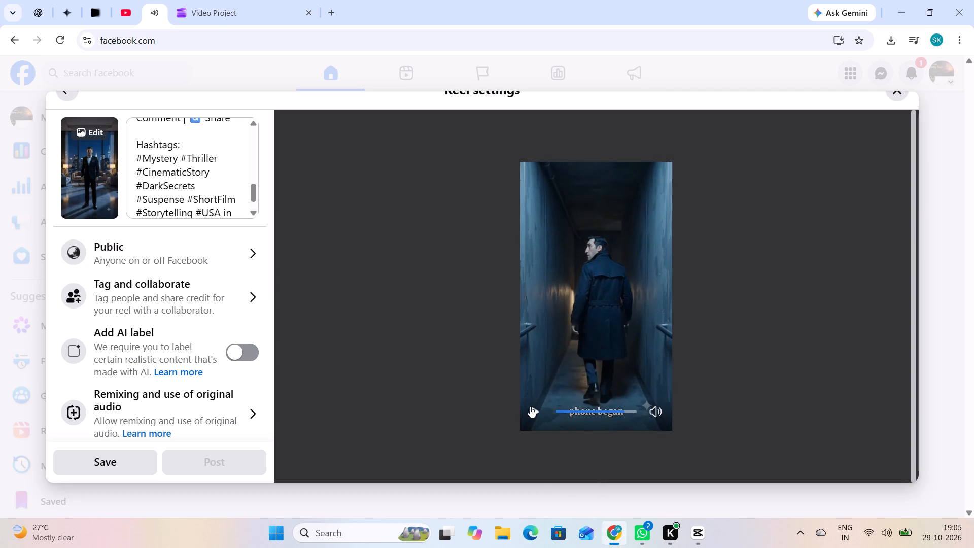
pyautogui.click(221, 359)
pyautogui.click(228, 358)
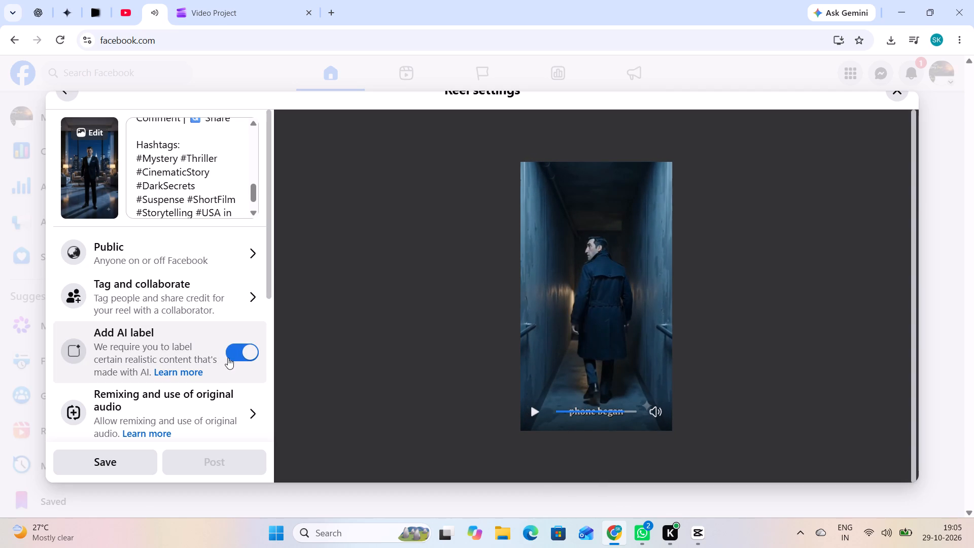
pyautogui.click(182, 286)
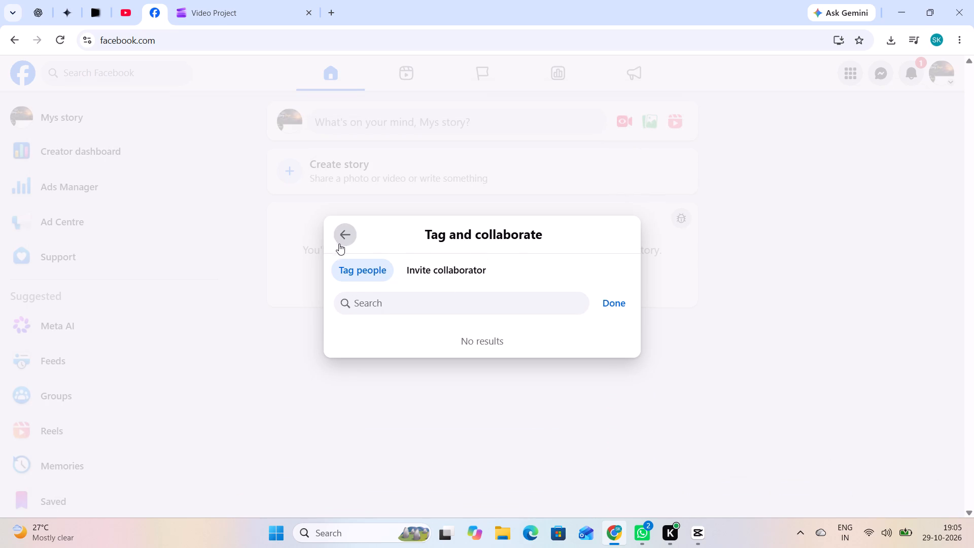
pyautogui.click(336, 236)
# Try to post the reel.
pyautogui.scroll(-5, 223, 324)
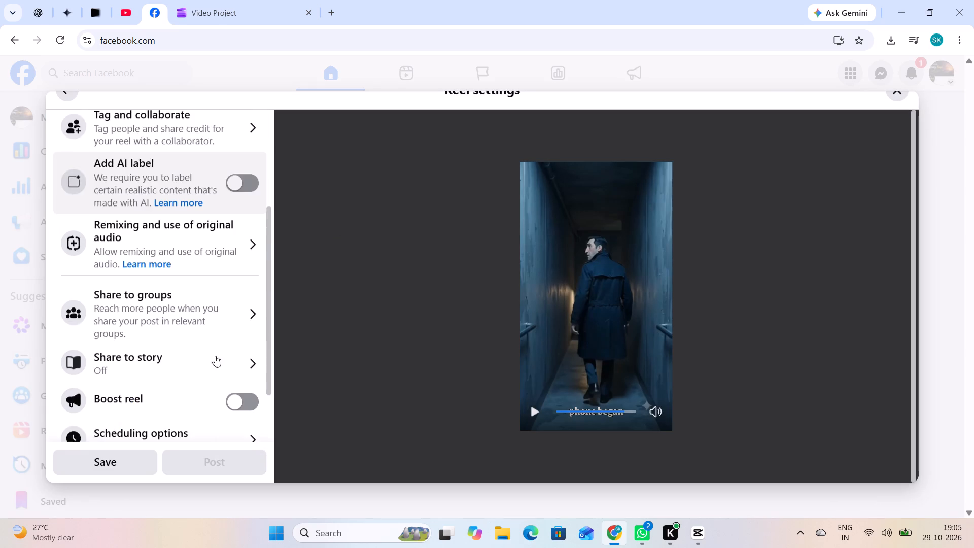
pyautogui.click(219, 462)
# Review the reel's caption from its start and the remaining settings, and try again to save the reel.
pyautogui.scroll(5, 219, 462)
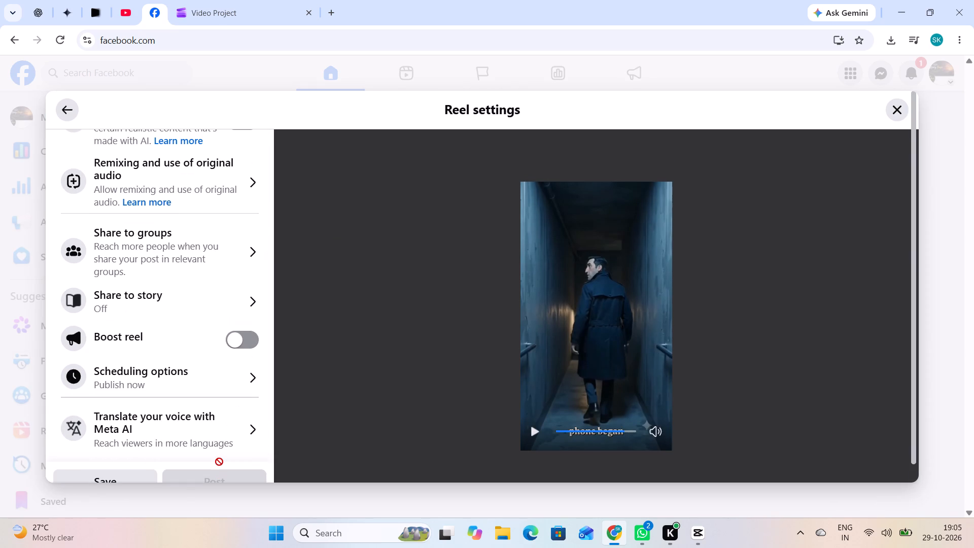
pyautogui.scroll(3, 219, 462)
pyautogui.scroll(5, 160, 277)
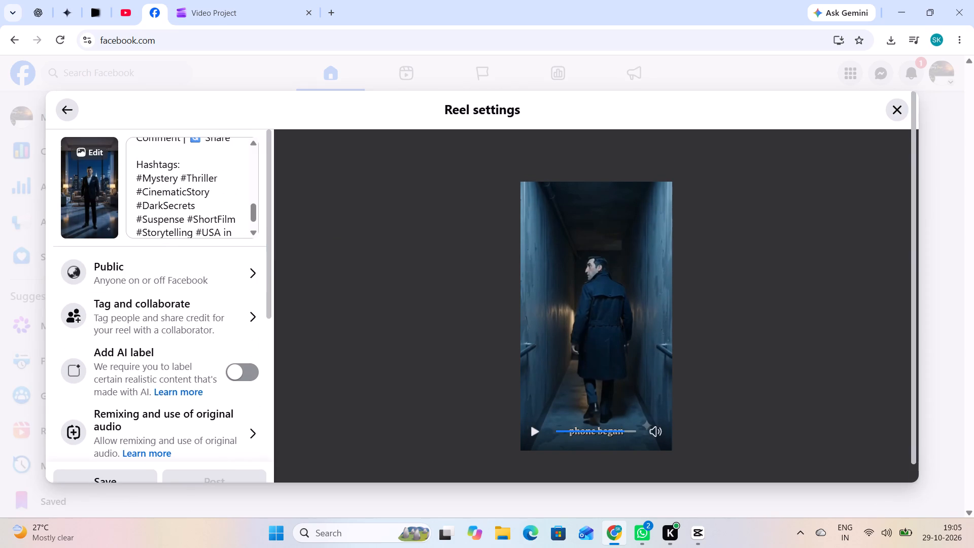
pyautogui.scroll(5, 207, 211)
pyautogui.scroll(-2, 137, 546)
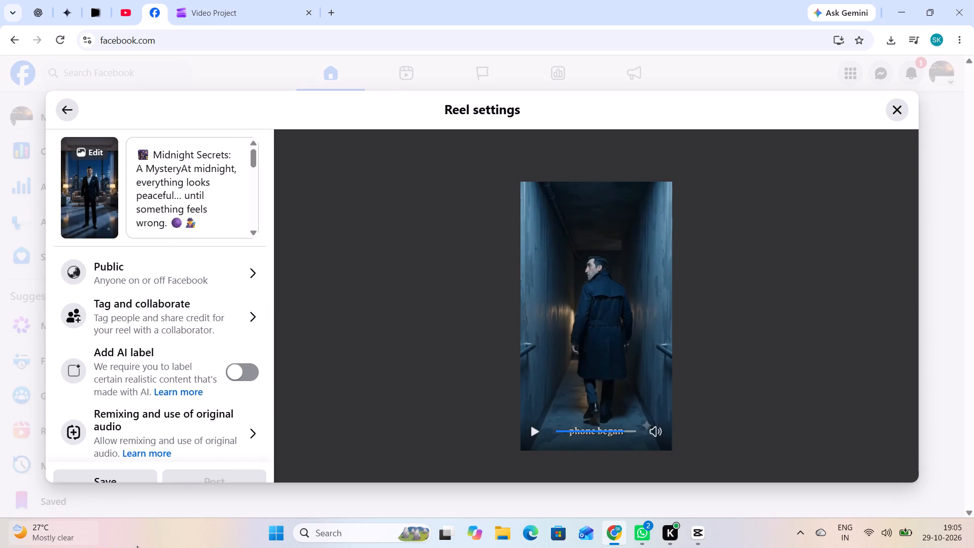
pyautogui.scroll(-1, 137, 546)
pyautogui.scroll(-4, 214, 272)
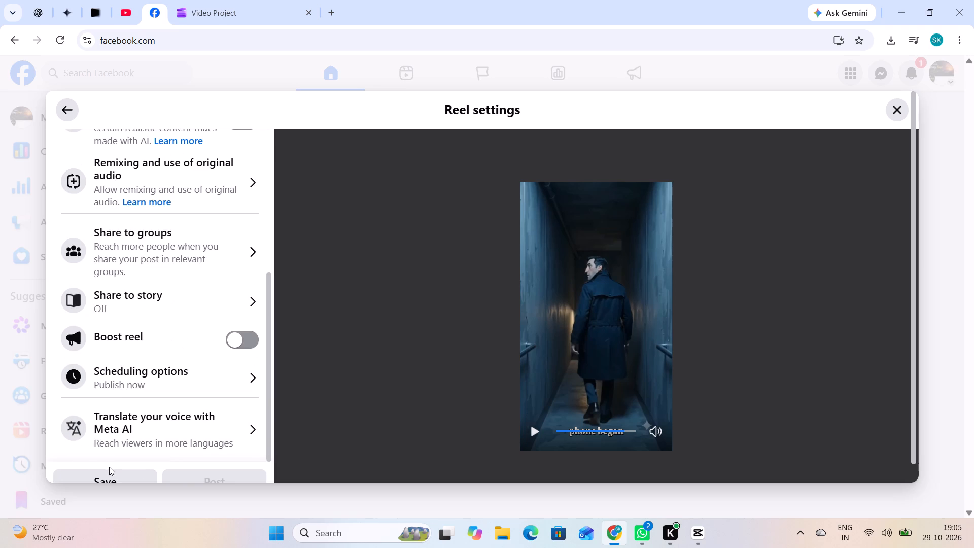
pyautogui.click(107, 476)
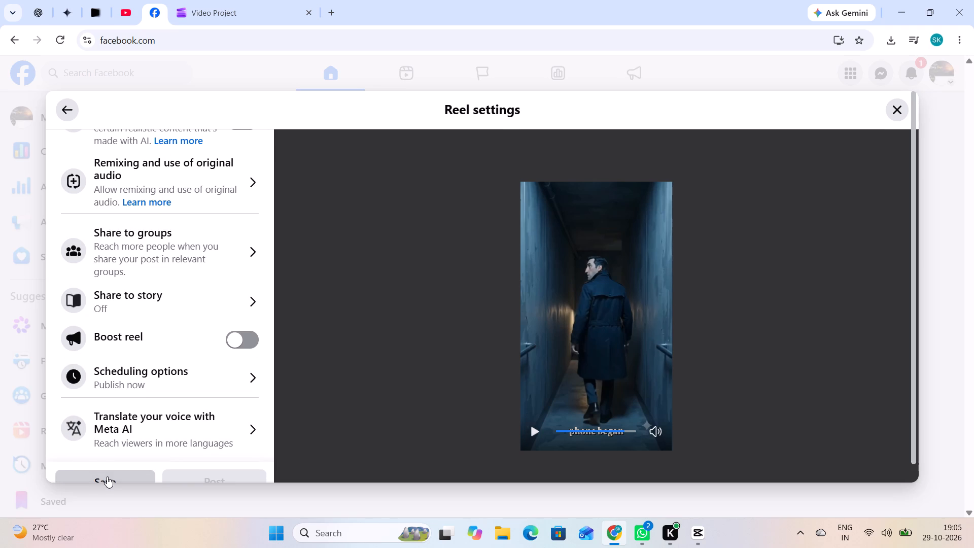
pyautogui.scroll(-4, 107, 476)
pyautogui.scroll(13, 160, 301)
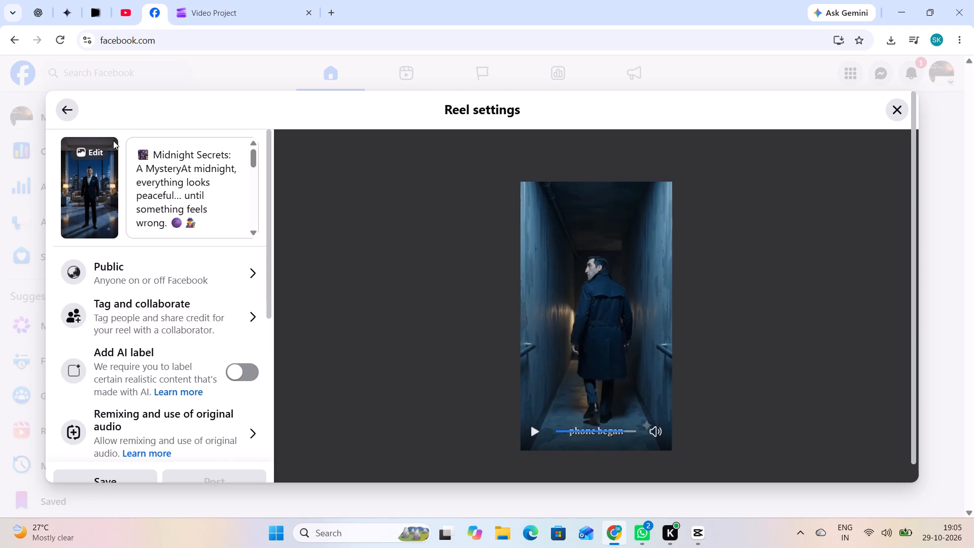
# Review the Facebook reel's editing options and its Reel settings before posting.
pyautogui.click(76, 110)
pyautogui.scroll(7, 189, 305)
pyautogui.click(173, 478)
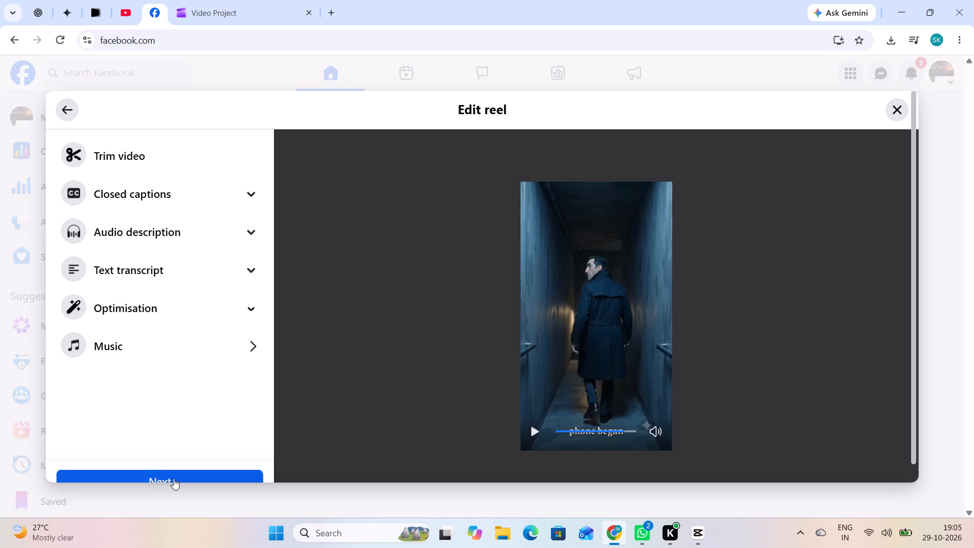
pyautogui.click(380, 251)
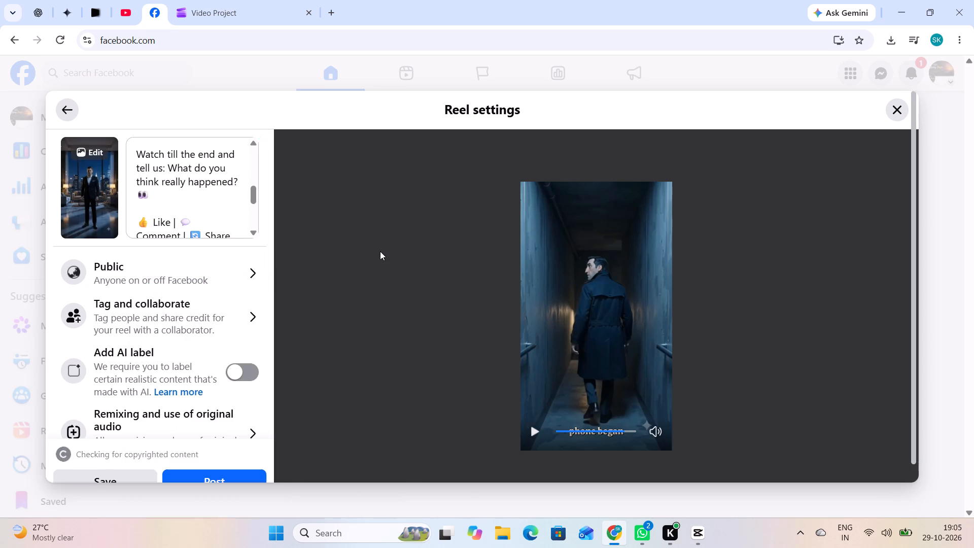
pyautogui.scroll(-9, 157, 303)
pyautogui.scroll(7, 157, 303)
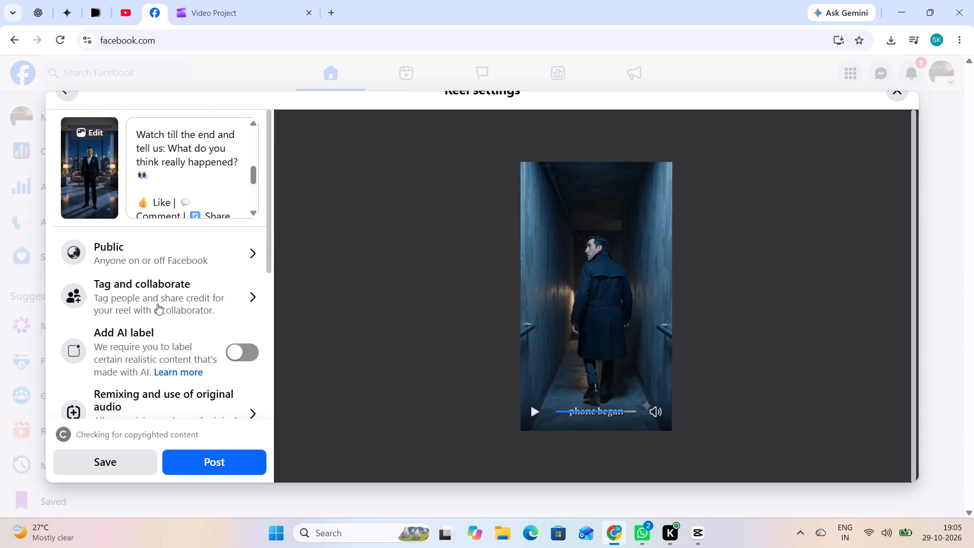
pyautogui.scroll(-5, 157, 303)
pyautogui.scroll(6, 149, 246)
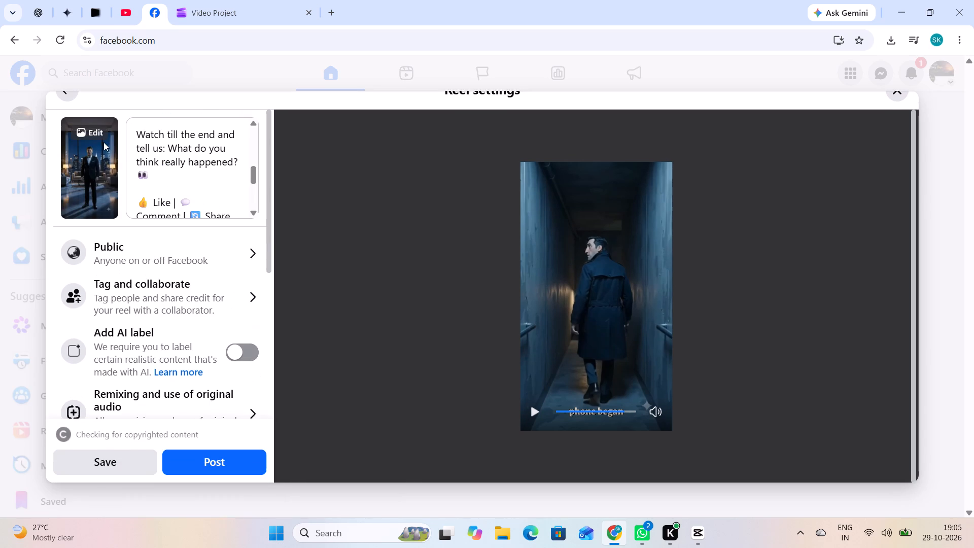
# Set the reel's thumbnail to the video frame of the man on the phone seen from behind, and save it.
pyautogui.click(99, 132)
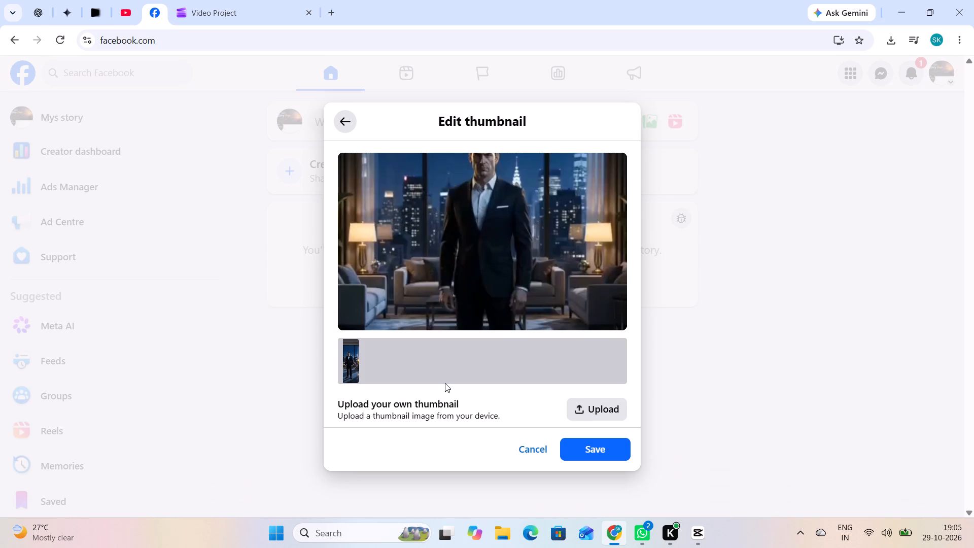
pyautogui.doubleClick(430, 374)
pyautogui.doubleClick(373, 364)
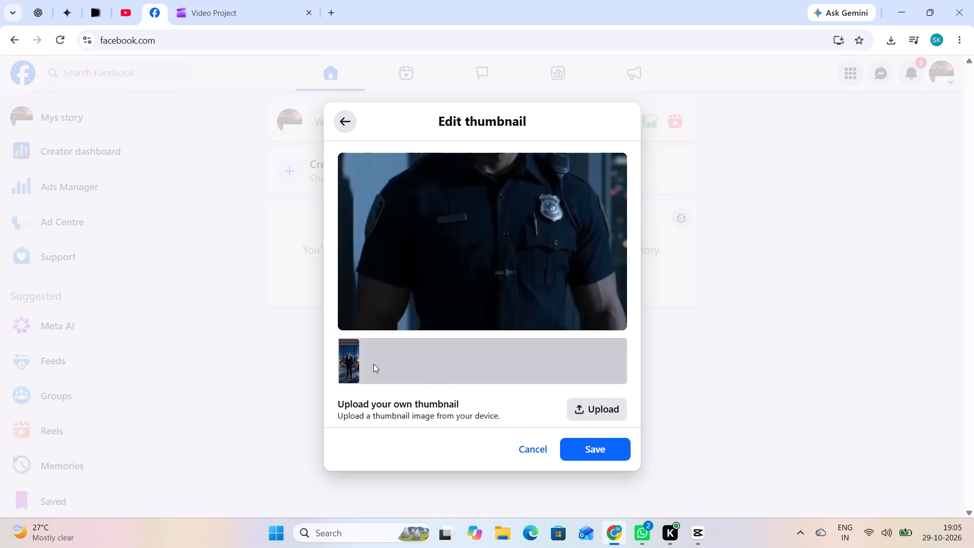
pyautogui.click(433, 344)
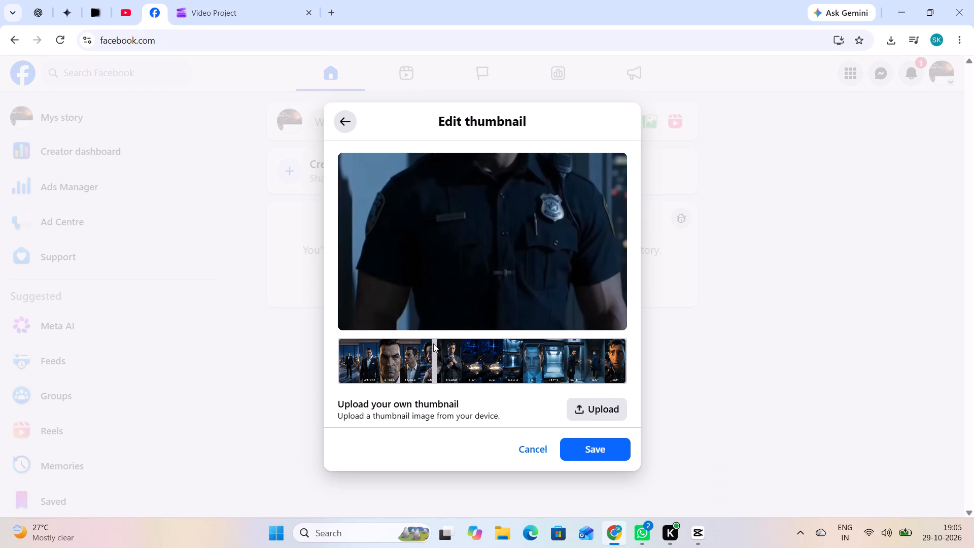
pyautogui.click(613, 345)
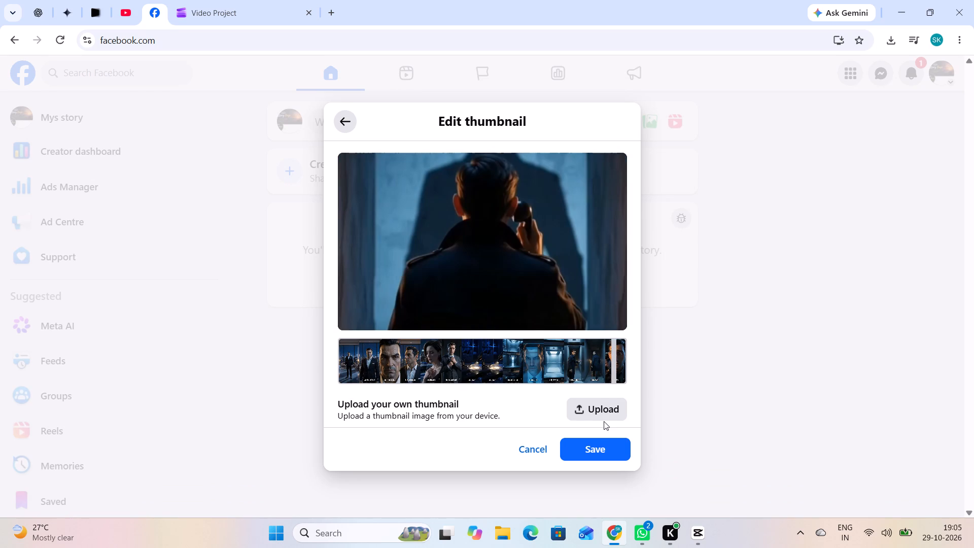
pyautogui.click(558, 369)
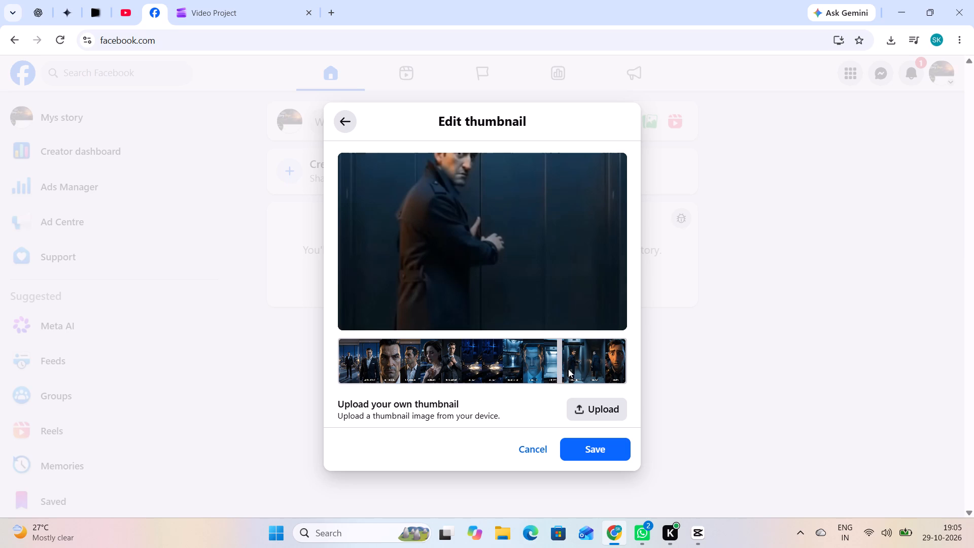
pyautogui.click(613, 360)
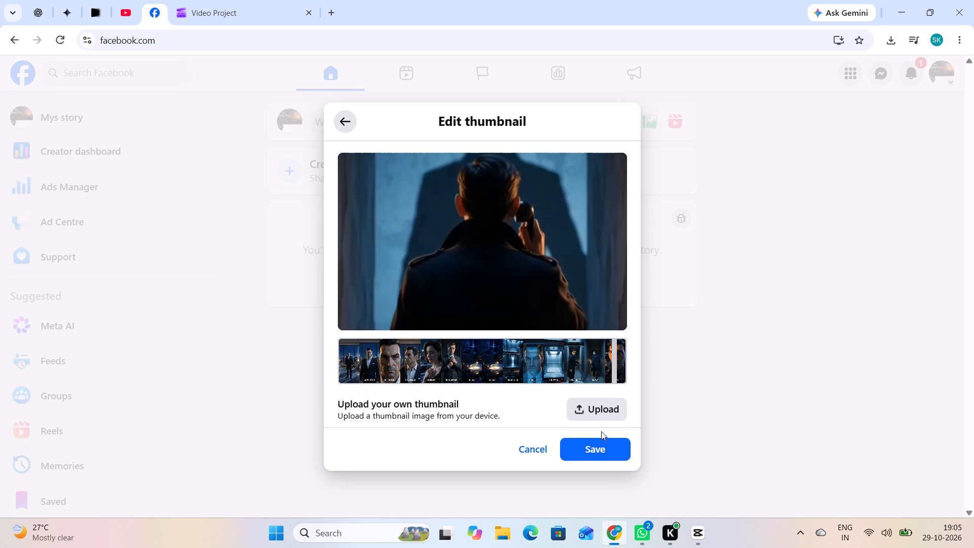
pyautogui.click(589, 463)
pyautogui.click(589, 457)
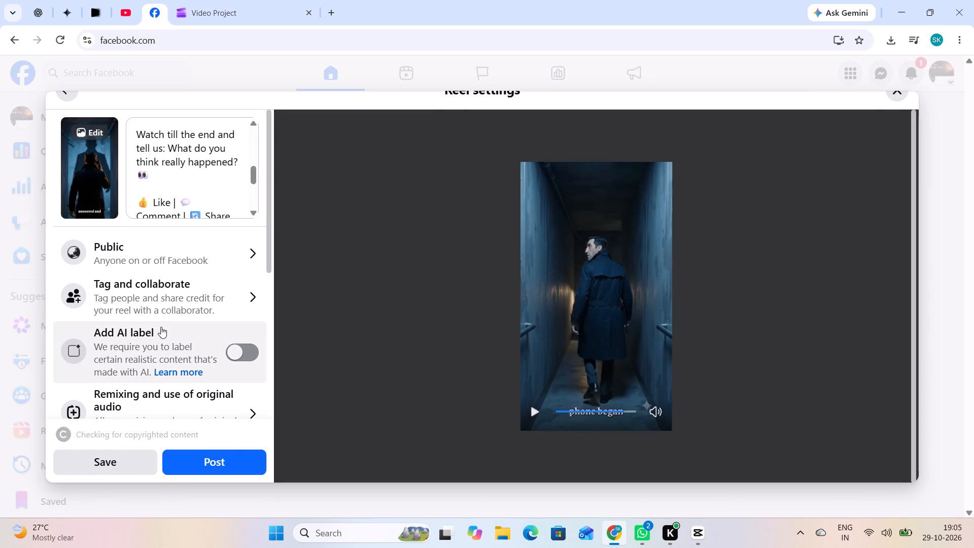
# Post the Midnight Secrets reel to Facebook with its Public audience setting.
pyautogui.click(211, 468)
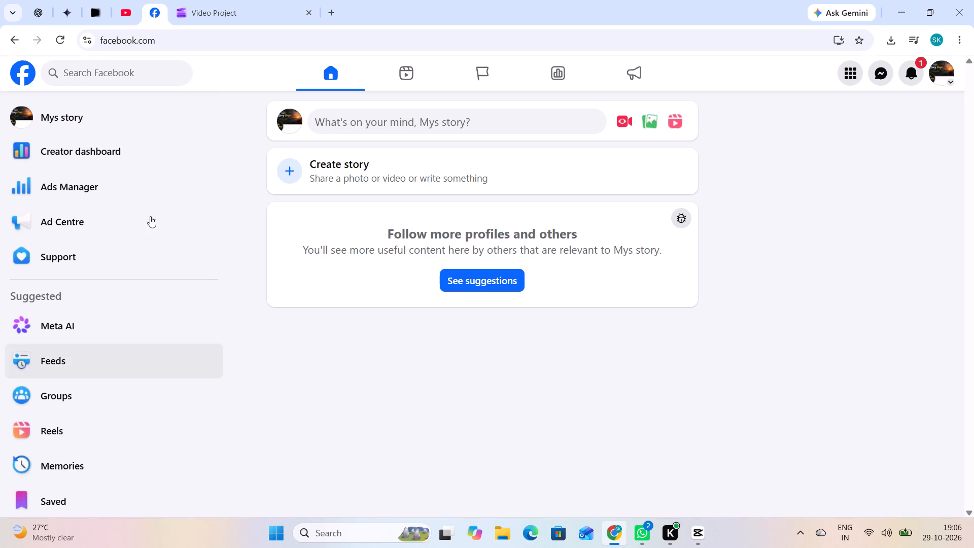
# Pin the Video Project browser tab.
pyautogui.rightClick(234, 3)
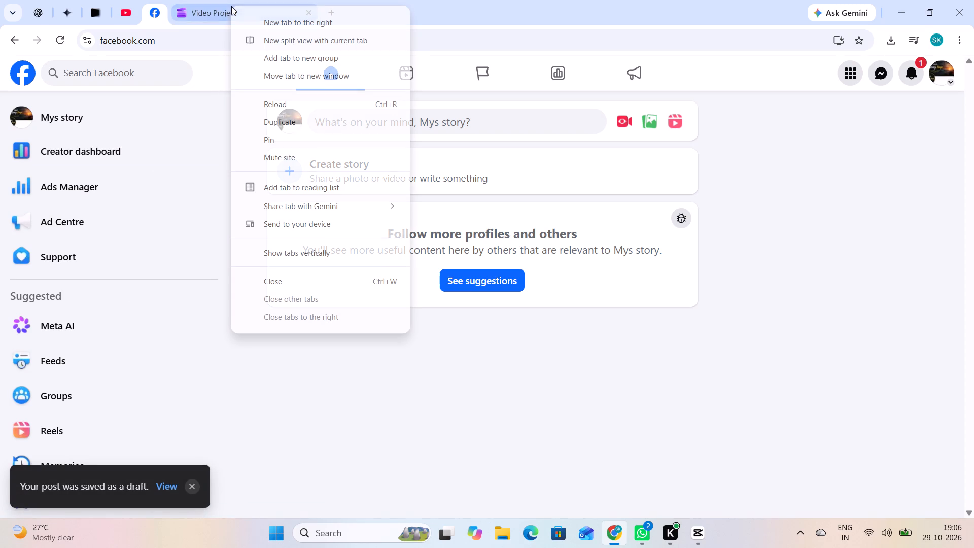
pyautogui.click(319, 148)
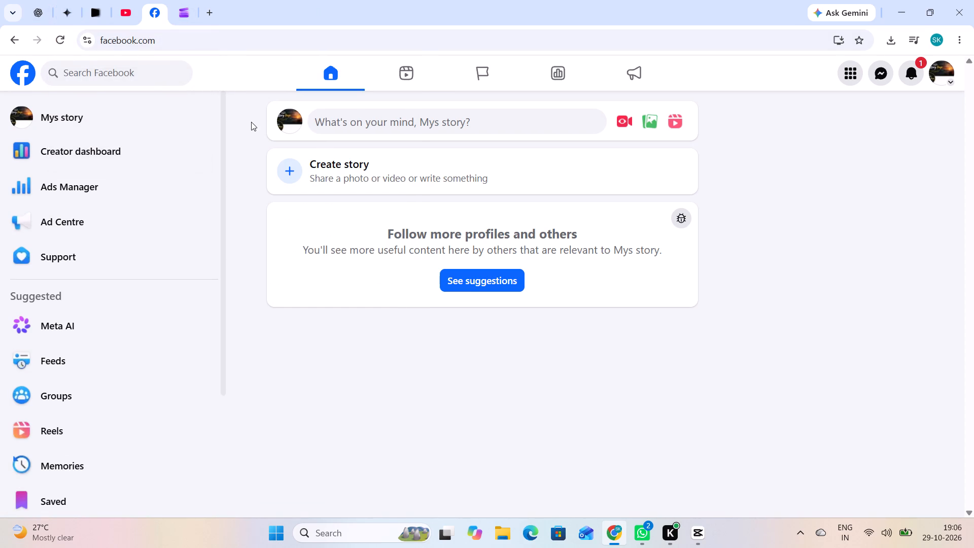
# Switch to YouTube and start creating a channel for the signed-in account.
pyautogui.click(120, 12)
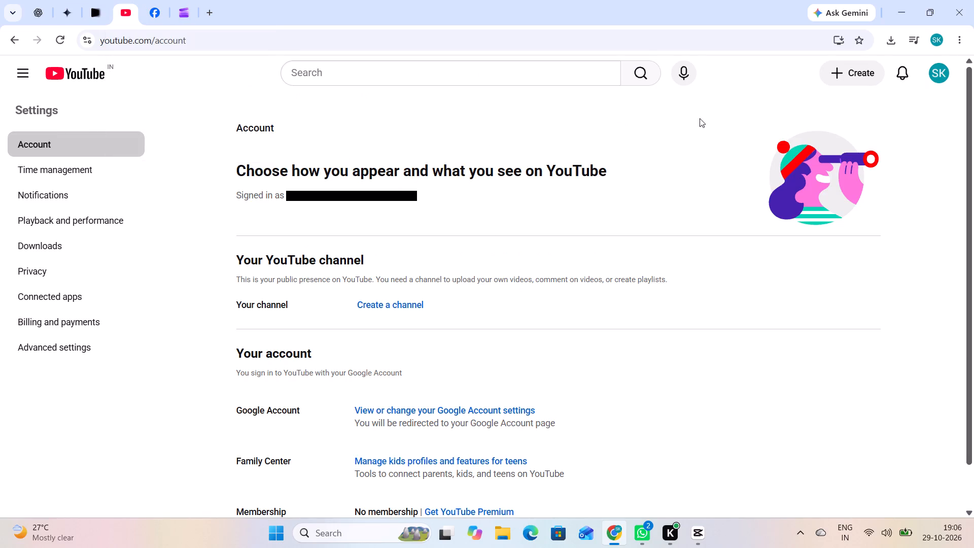
pyautogui.click(935, 76)
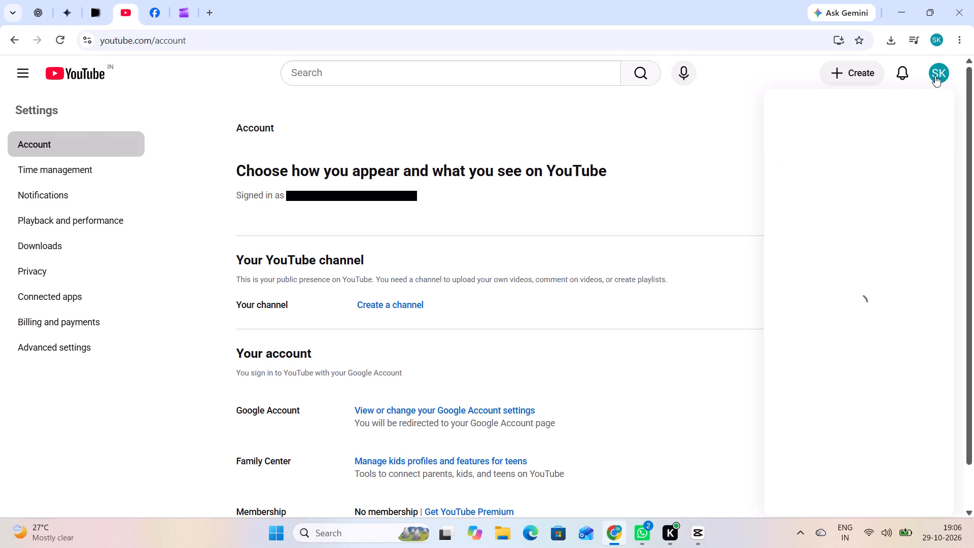
pyautogui.click(818, 110)
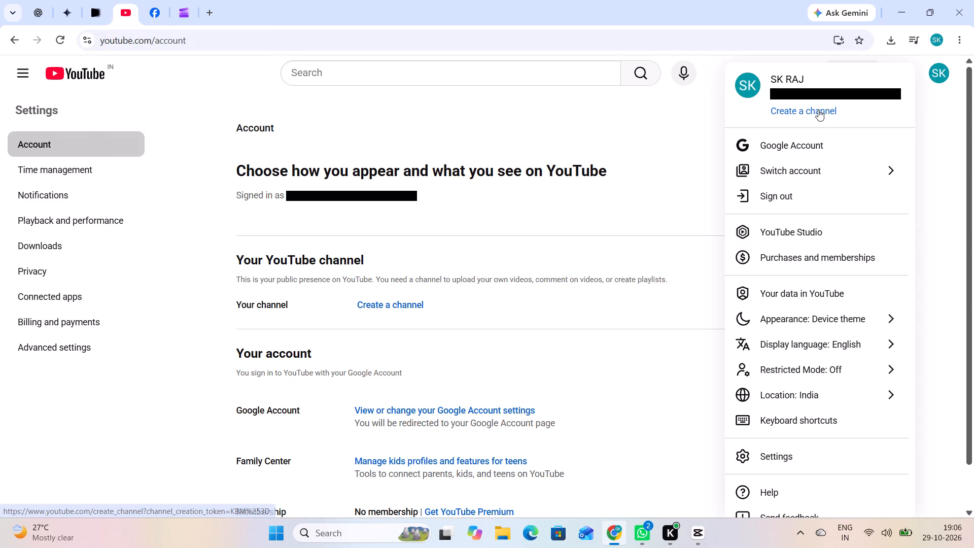
pyautogui.click(818, 110)
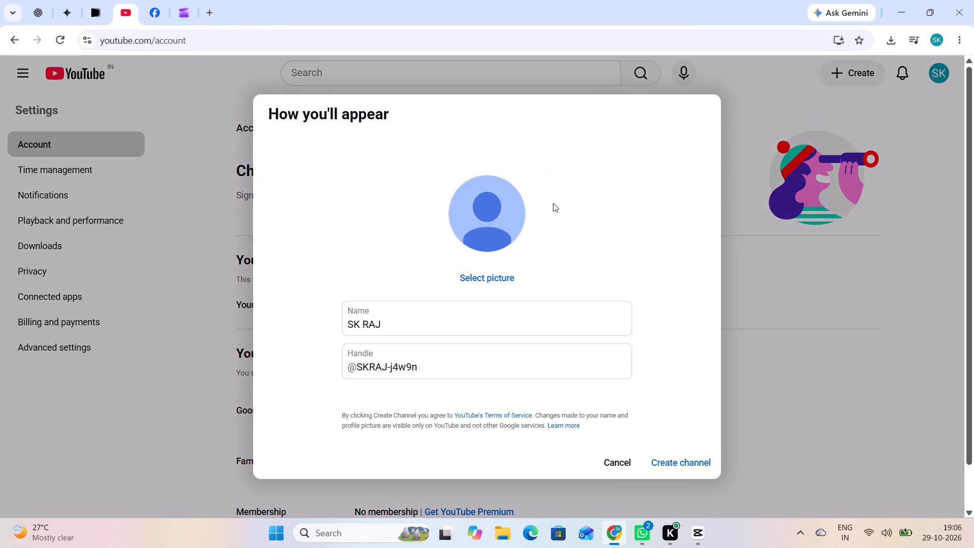
# Open the picture selection for the new channel's profile picture.
pyautogui.click(474, 279)
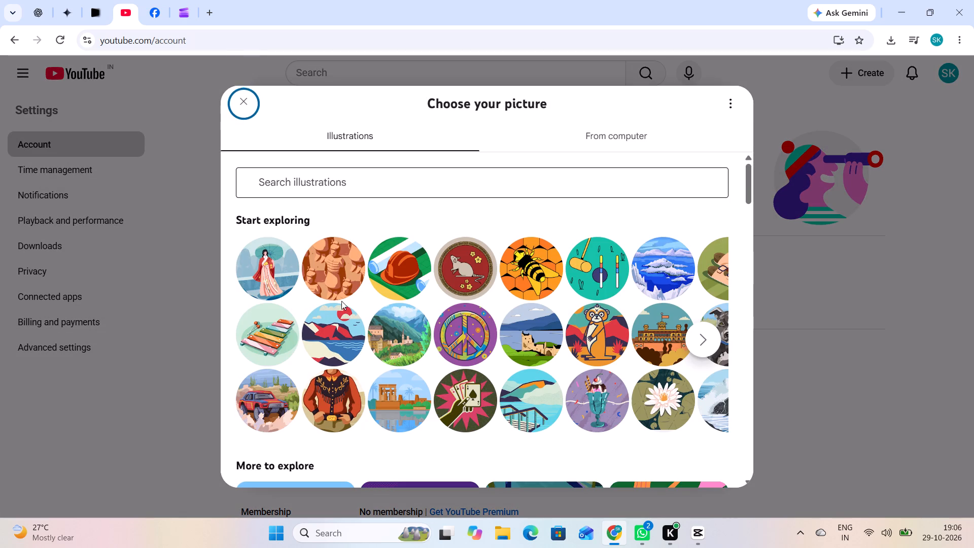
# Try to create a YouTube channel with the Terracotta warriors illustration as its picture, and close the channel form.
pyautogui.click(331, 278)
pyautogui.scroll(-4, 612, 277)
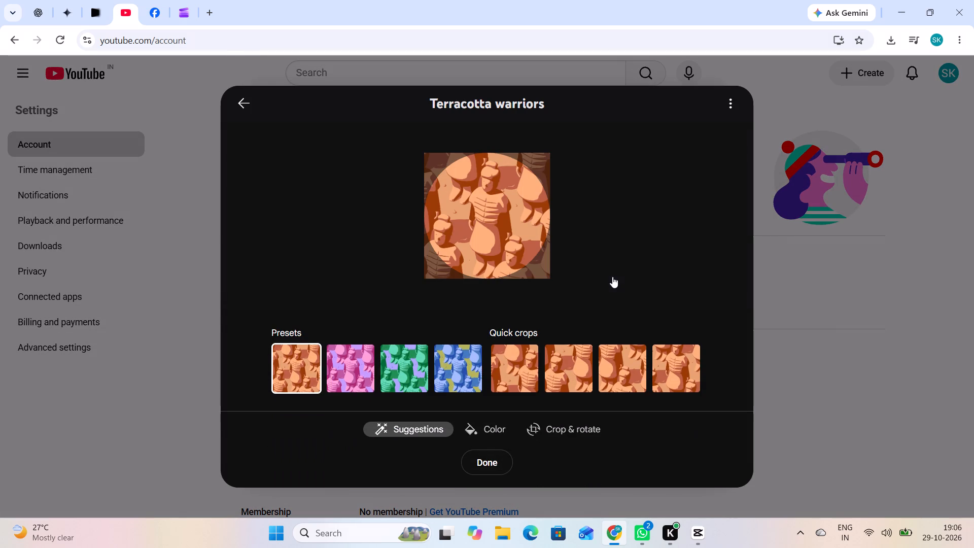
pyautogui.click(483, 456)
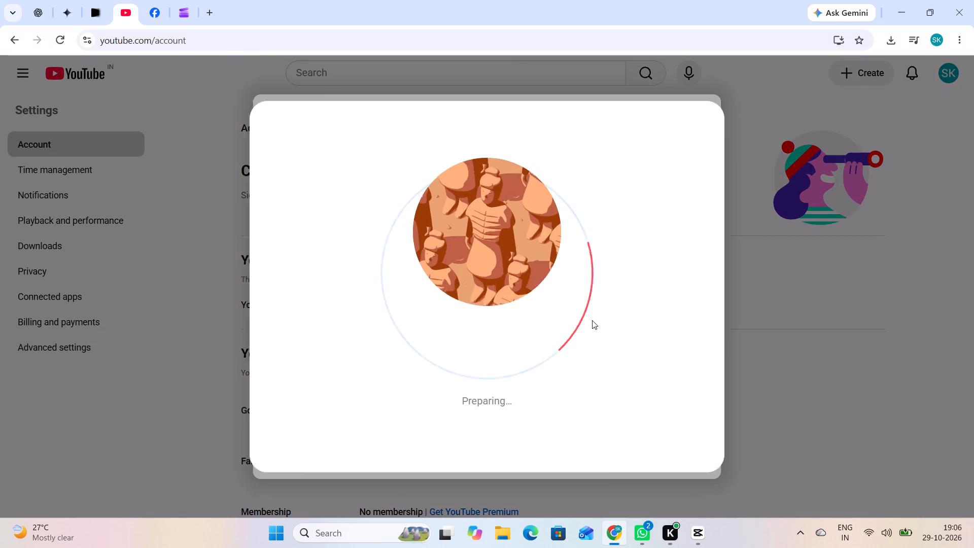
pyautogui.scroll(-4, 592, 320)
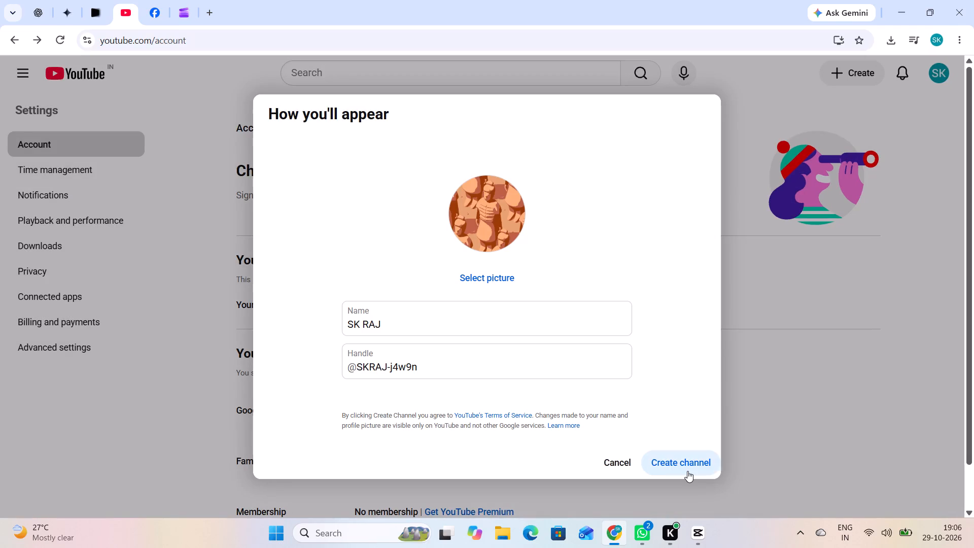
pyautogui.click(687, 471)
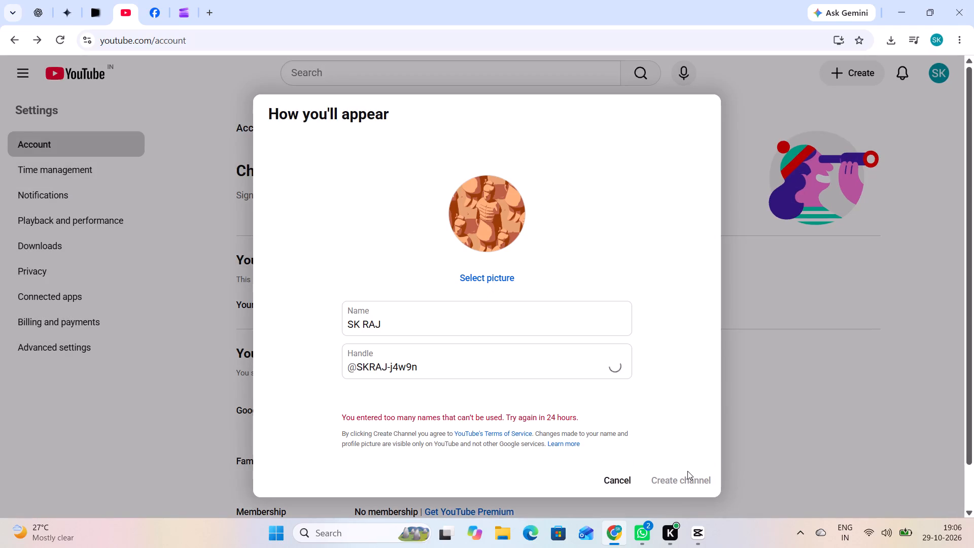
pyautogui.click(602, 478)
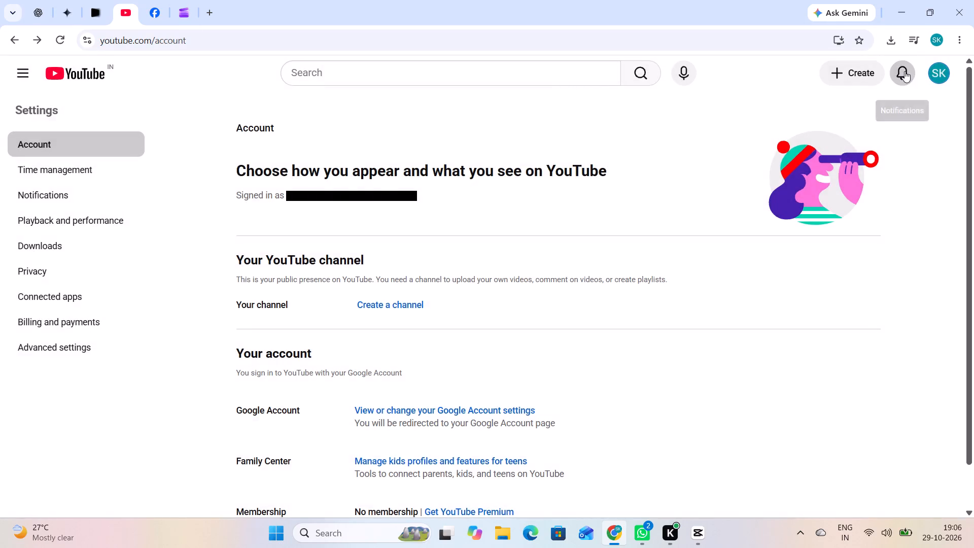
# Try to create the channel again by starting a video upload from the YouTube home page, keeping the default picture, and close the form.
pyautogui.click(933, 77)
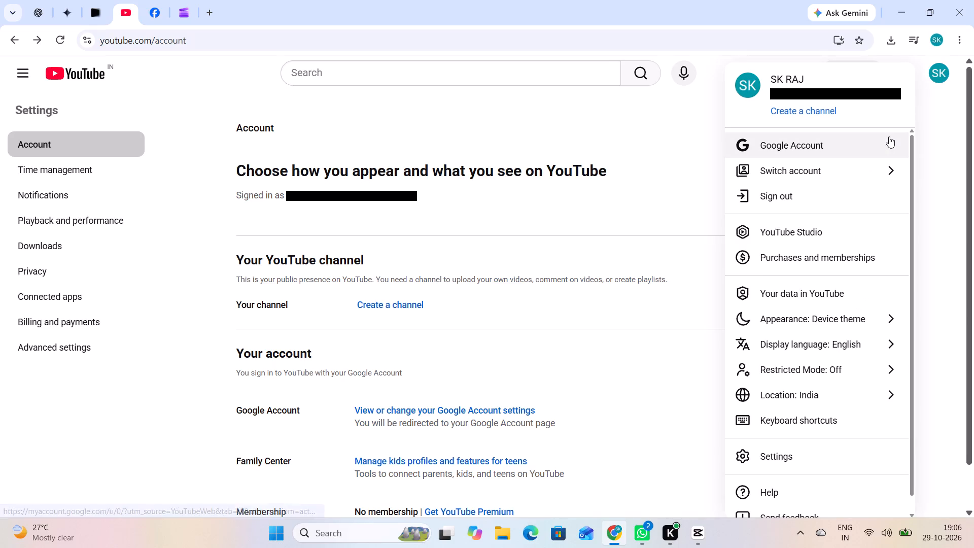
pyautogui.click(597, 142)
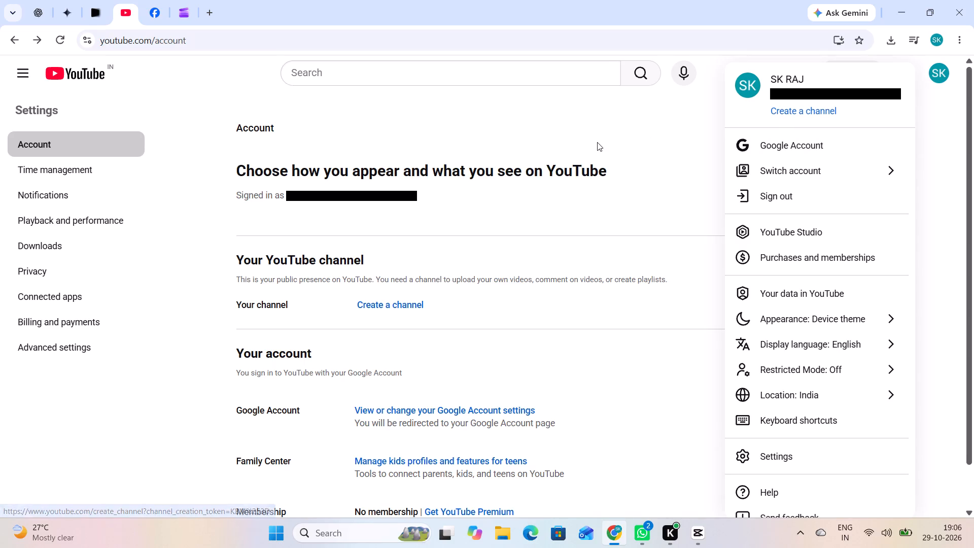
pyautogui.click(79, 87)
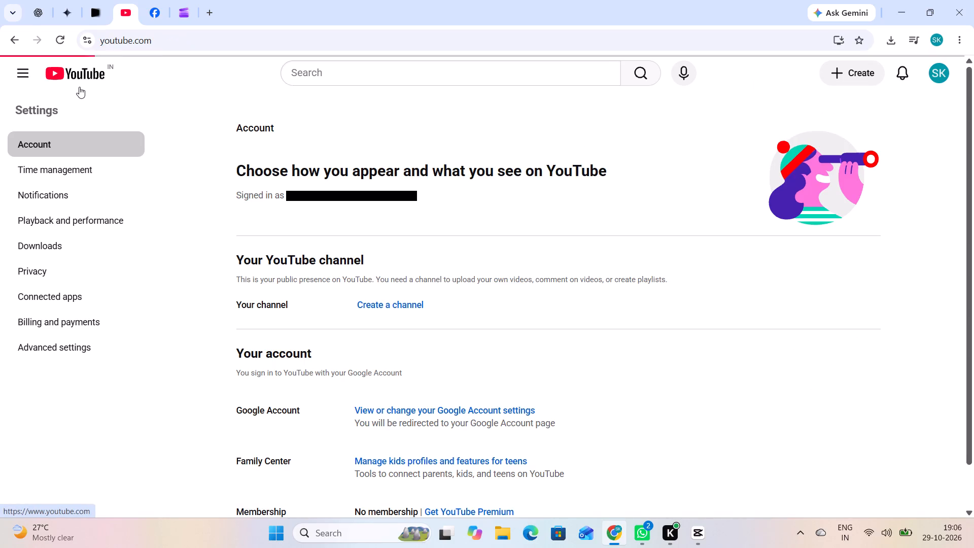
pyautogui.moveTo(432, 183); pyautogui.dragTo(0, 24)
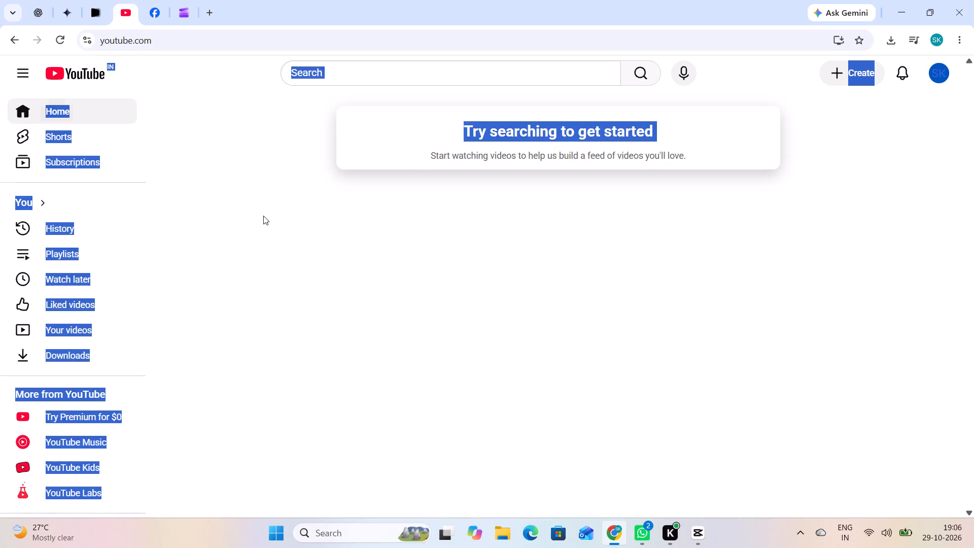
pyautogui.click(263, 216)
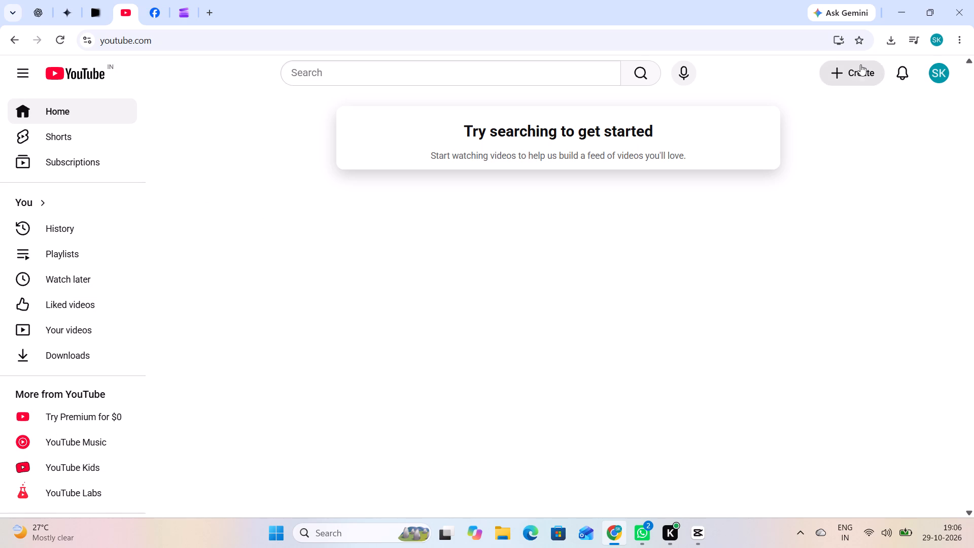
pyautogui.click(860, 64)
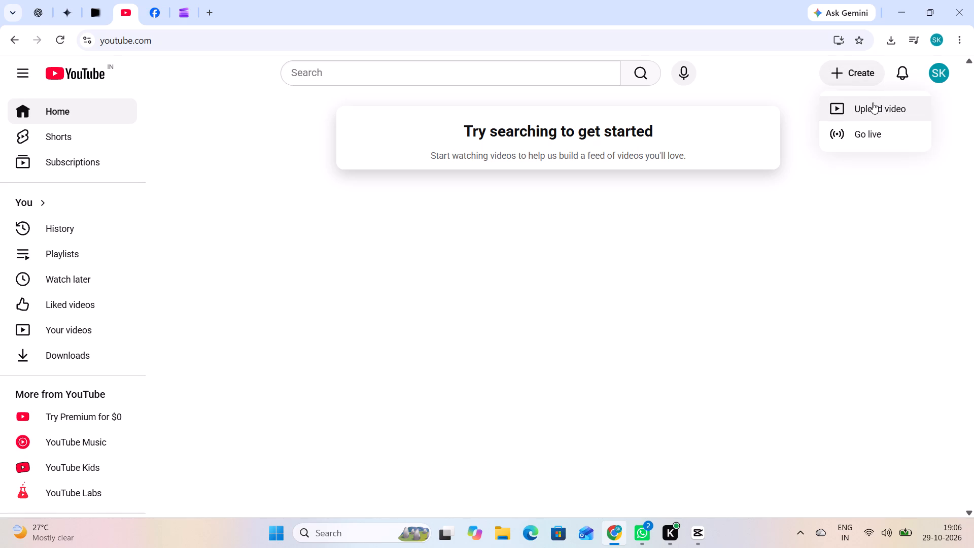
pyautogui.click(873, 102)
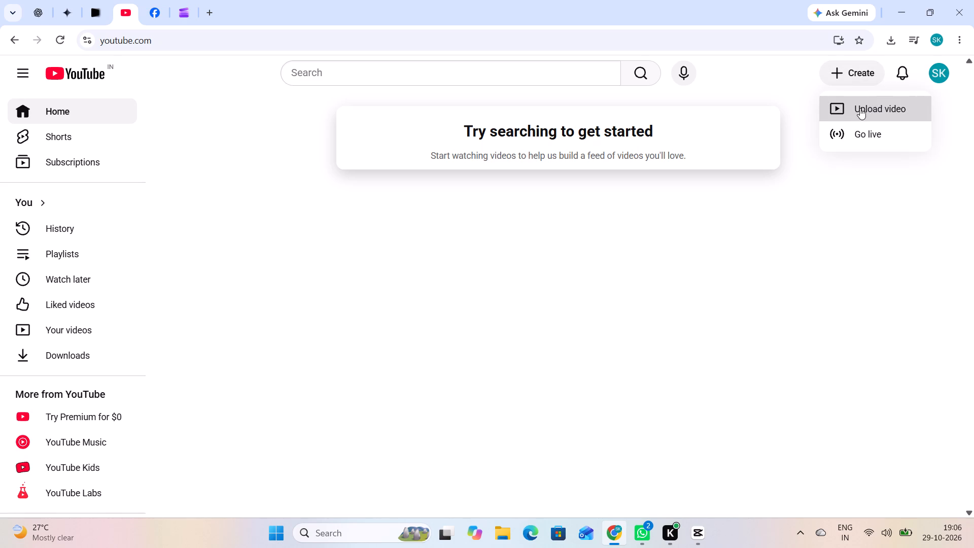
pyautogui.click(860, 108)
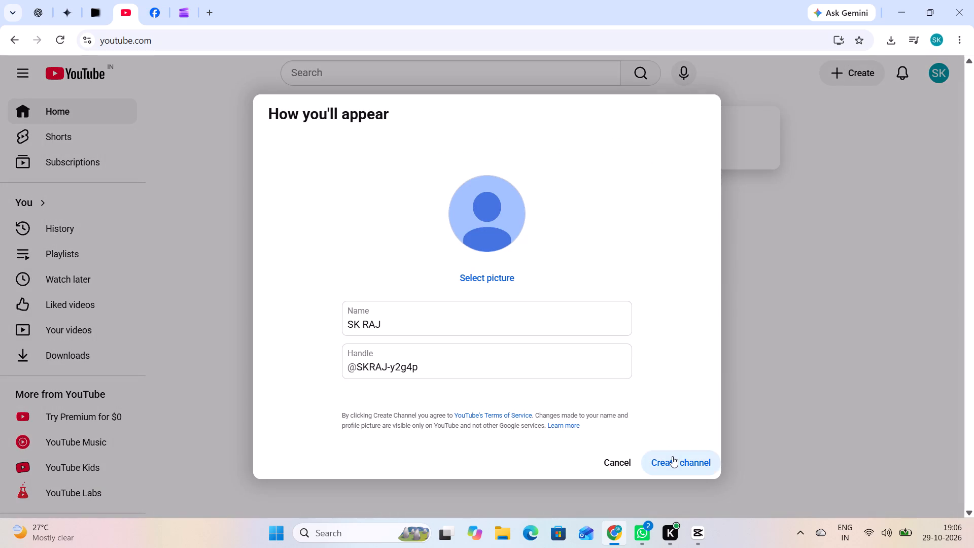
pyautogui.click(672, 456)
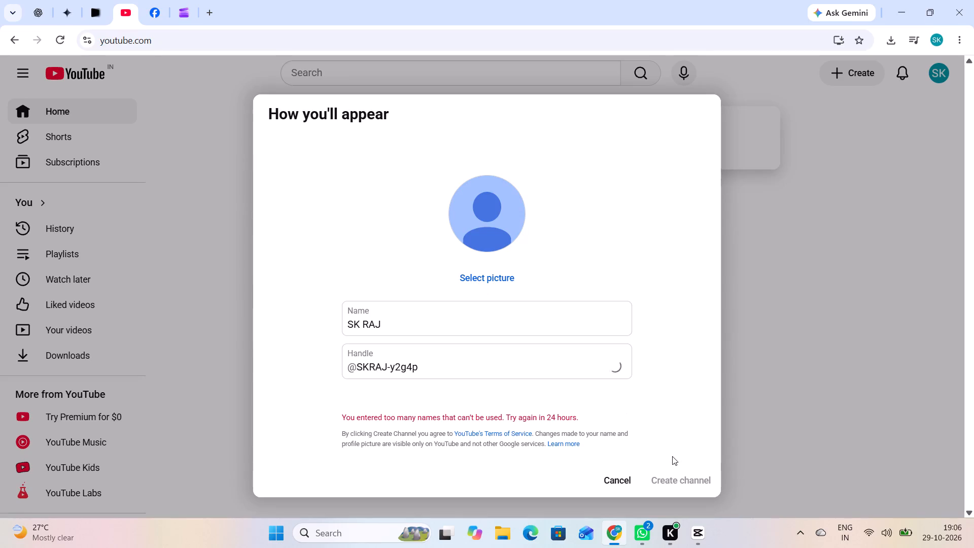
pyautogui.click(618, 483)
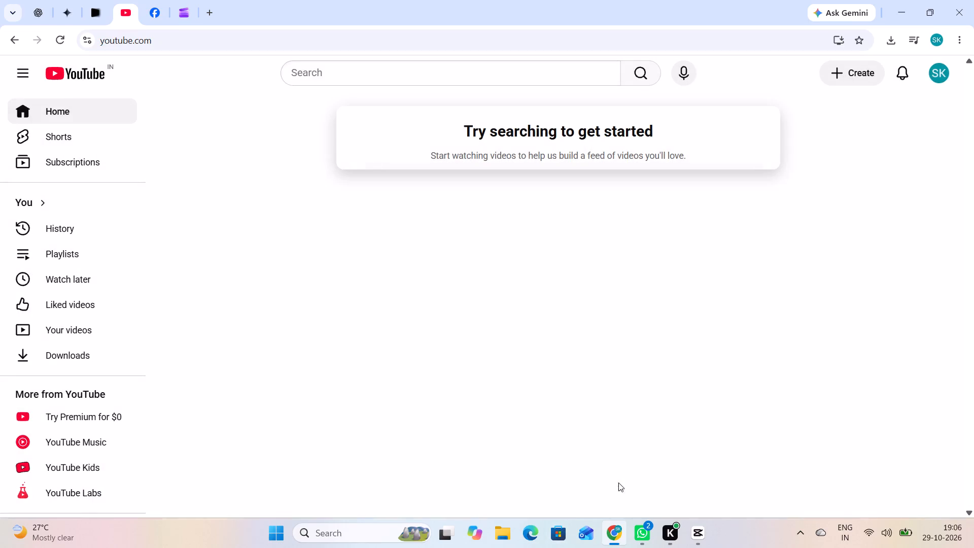
# Leave YouTube and minimize the browser window.
pyautogui.click(931, 83)
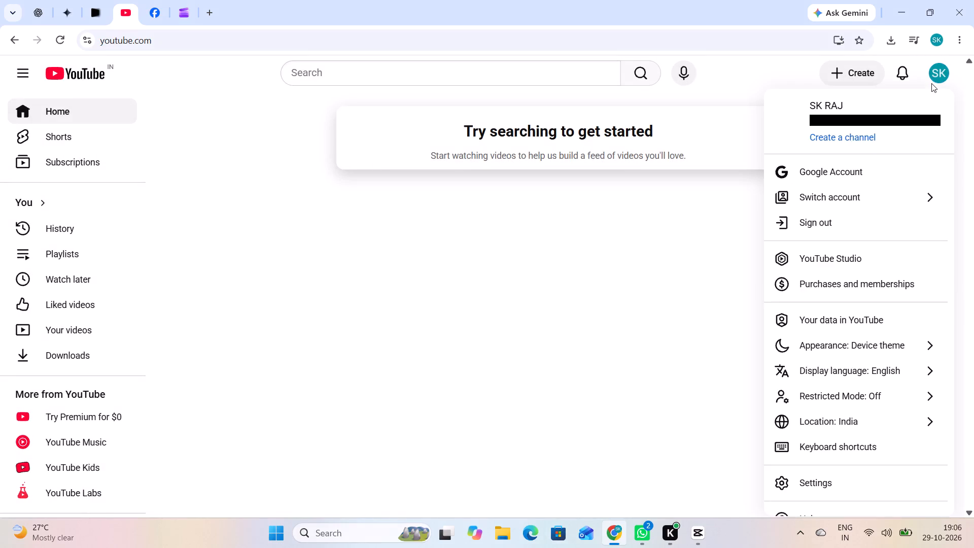
pyautogui.click(560, 283)
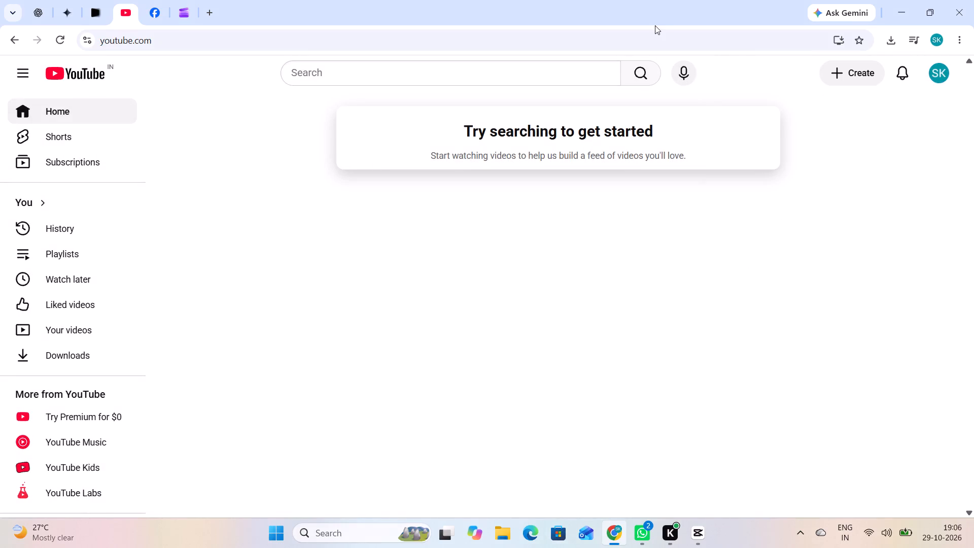
pyautogui.click(900, 0)
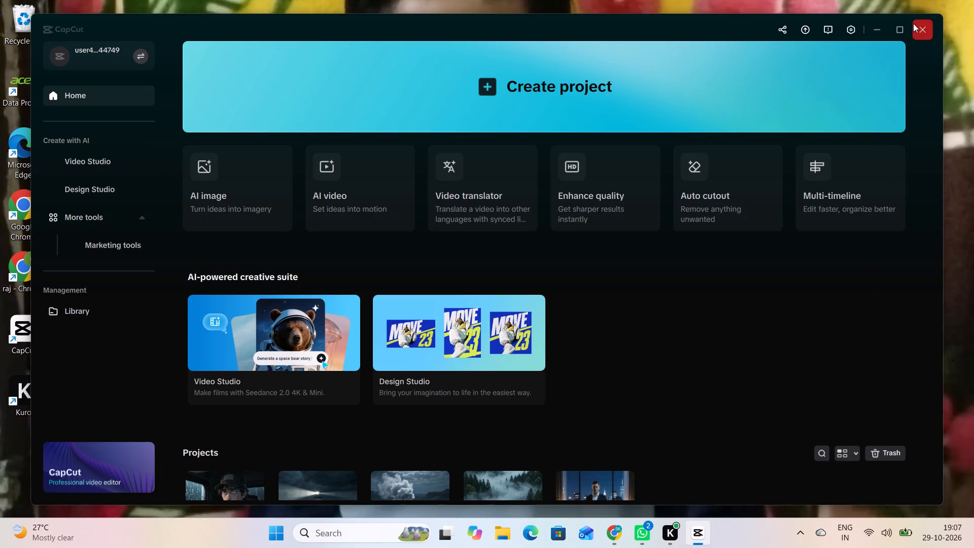
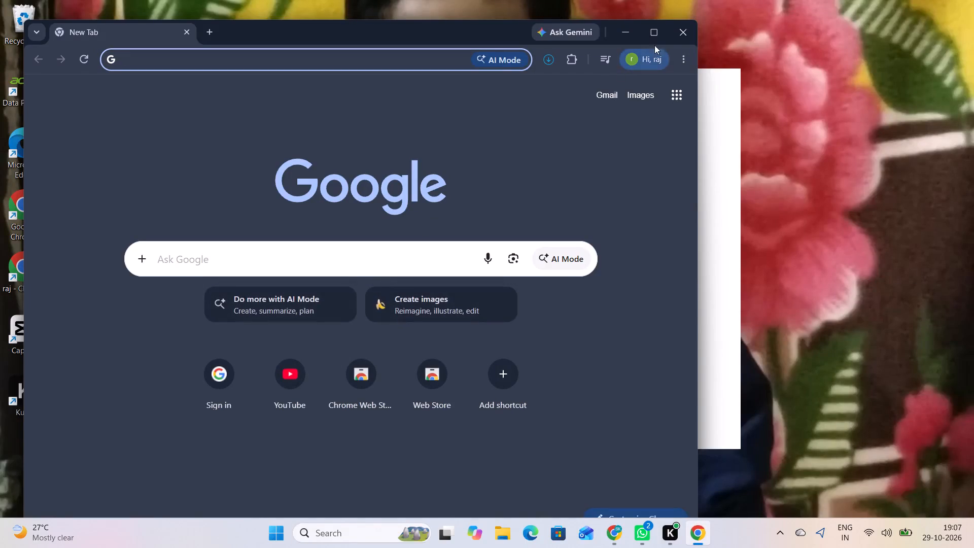
# Open YouTube in the maximized browser window and bring up the form for creating a channel.
pyautogui.click(665, 37)
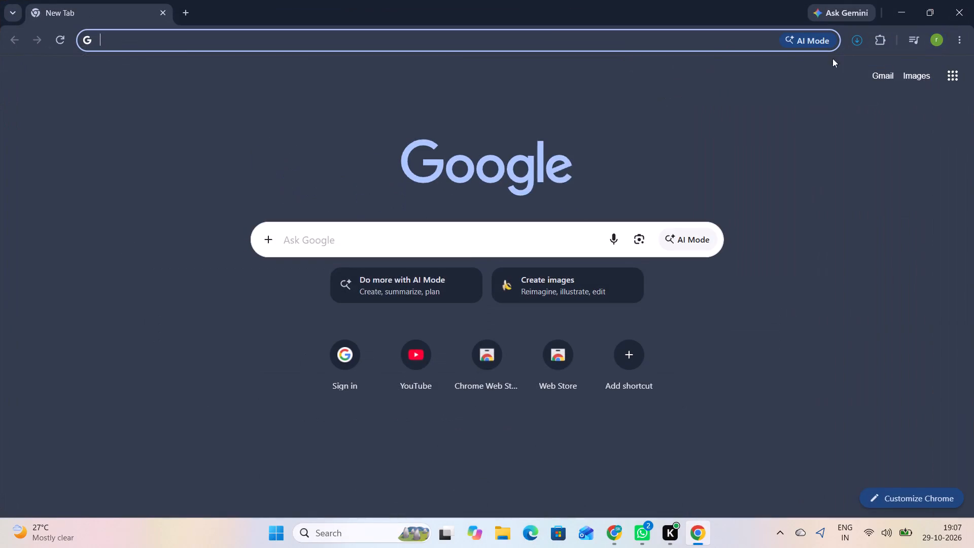
pyautogui.click(935, 45)
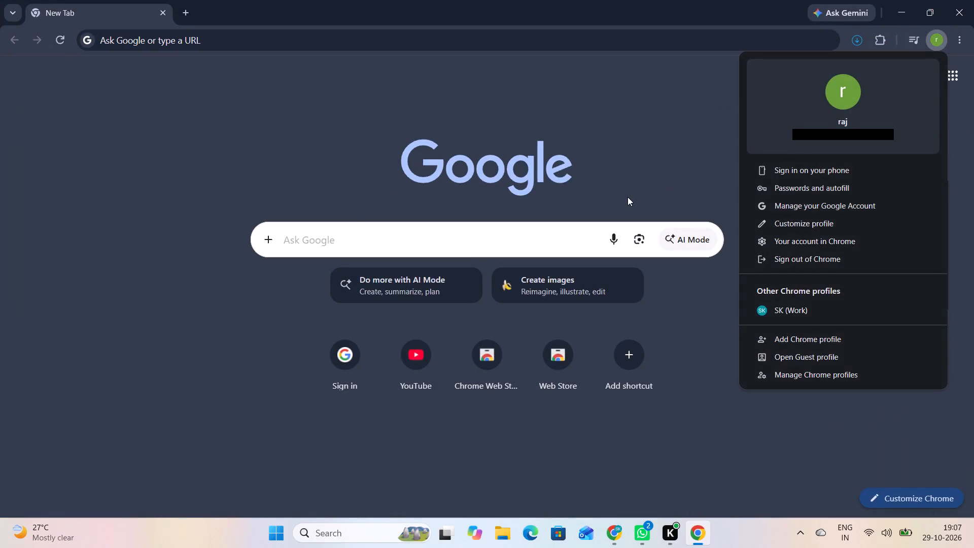
pyautogui.moveTo(655, 168); pyautogui.dragTo(328, 395)
pyautogui.click(389, 395)
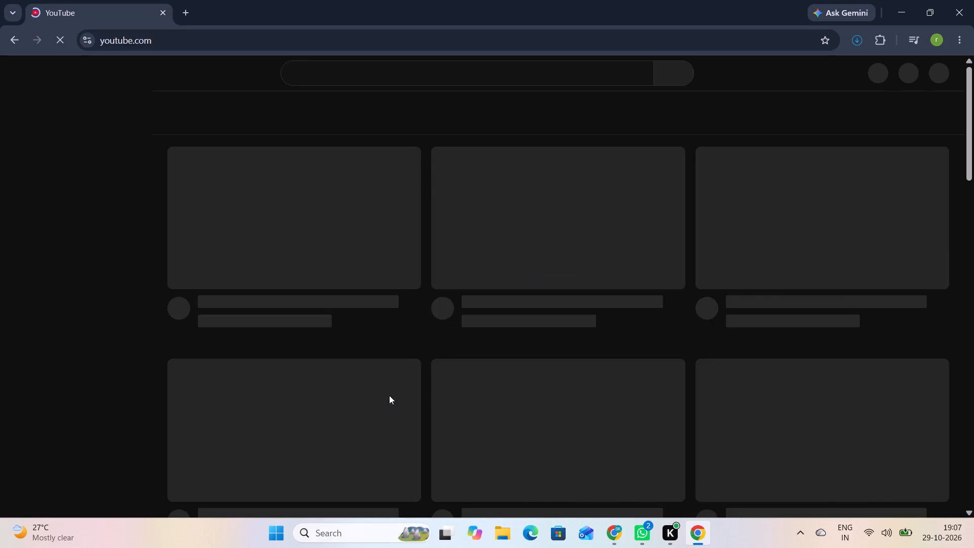
pyautogui.click(860, 75)
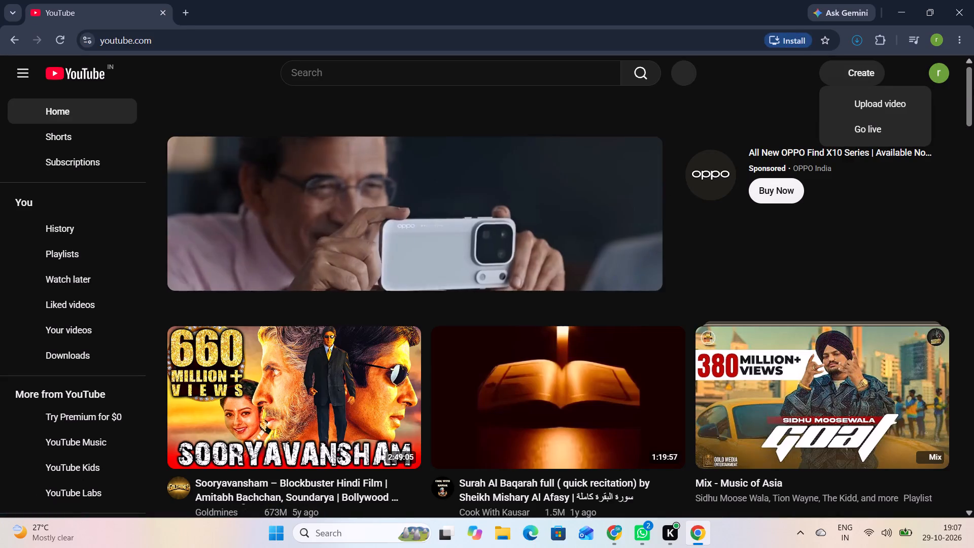
pyautogui.click(941, 78)
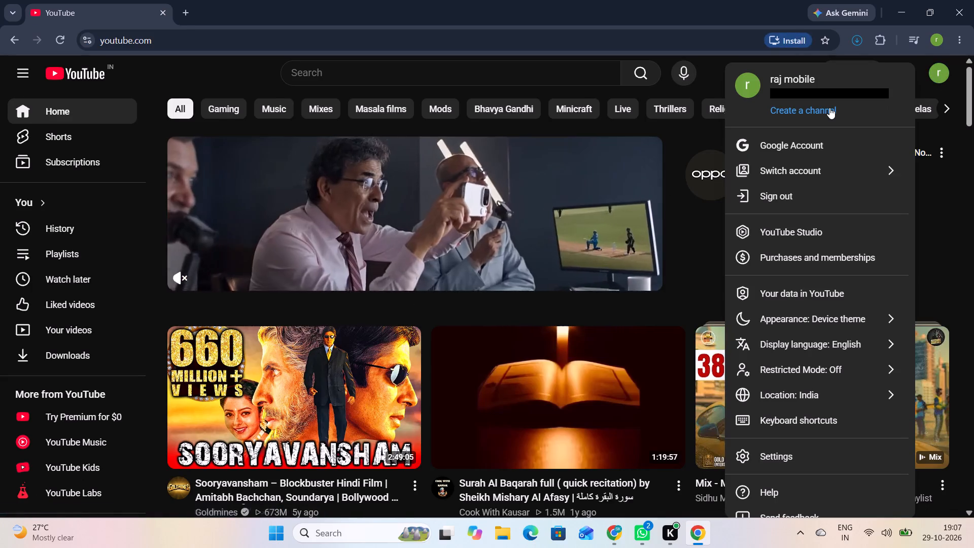
pyautogui.click(829, 108)
pyautogui.click(829, 108)
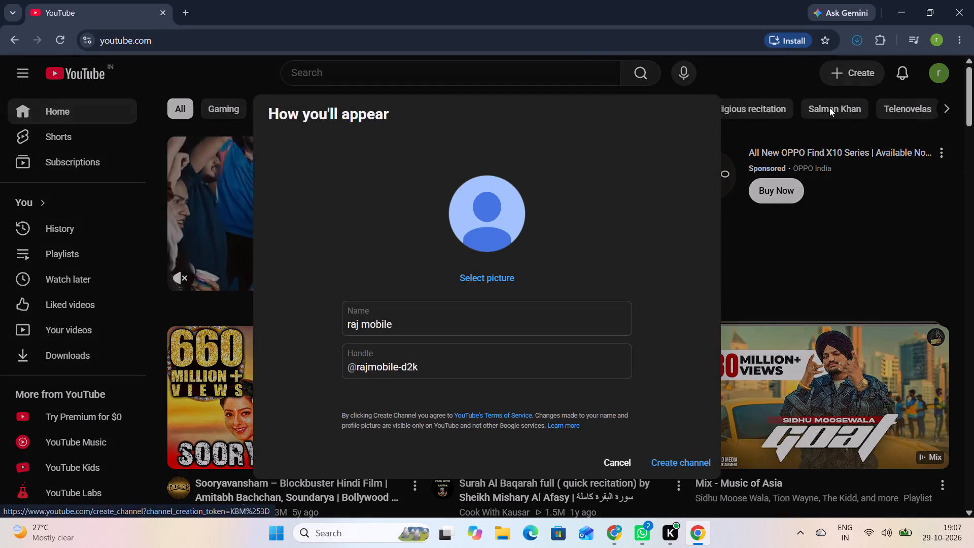
# Replace the channel name in the form with "mys story".
pyautogui.tripleClick(412, 315)
pyautogui.click(412, 315)
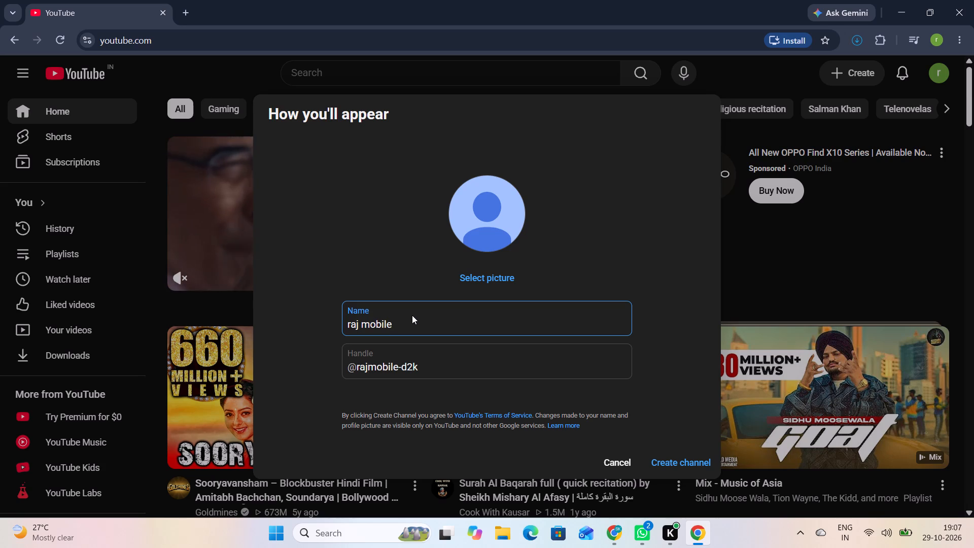
pyautogui.hotkey('ctrl', 'a')
pyautogui.press('BackSpace')
pyautogui.write('mys')
pyautogui.press('space')
pyautogui.write('sto')
pyautogui.write('ry')
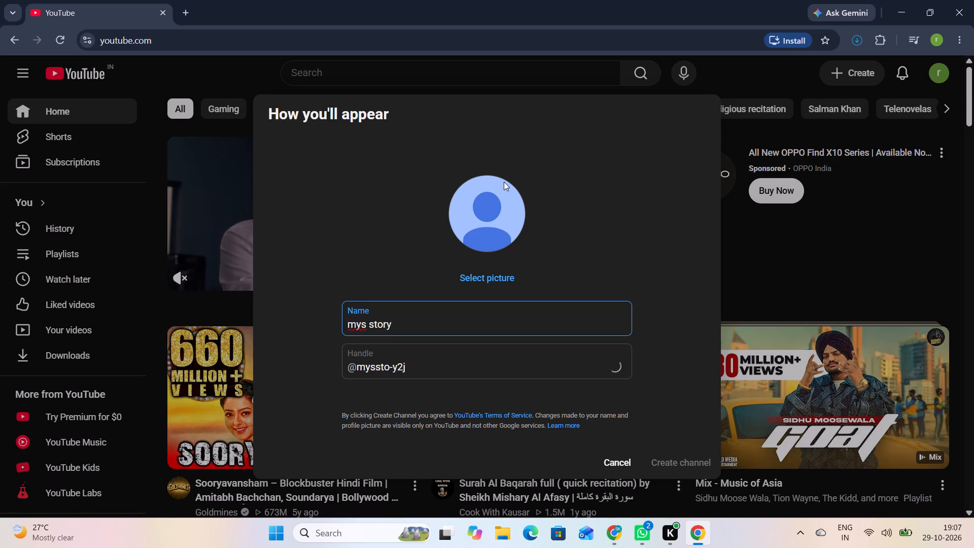
# Set the channel picture to the Sphinx illustration with its default preset, and submit the channel form.
pyautogui.click(471, 269)
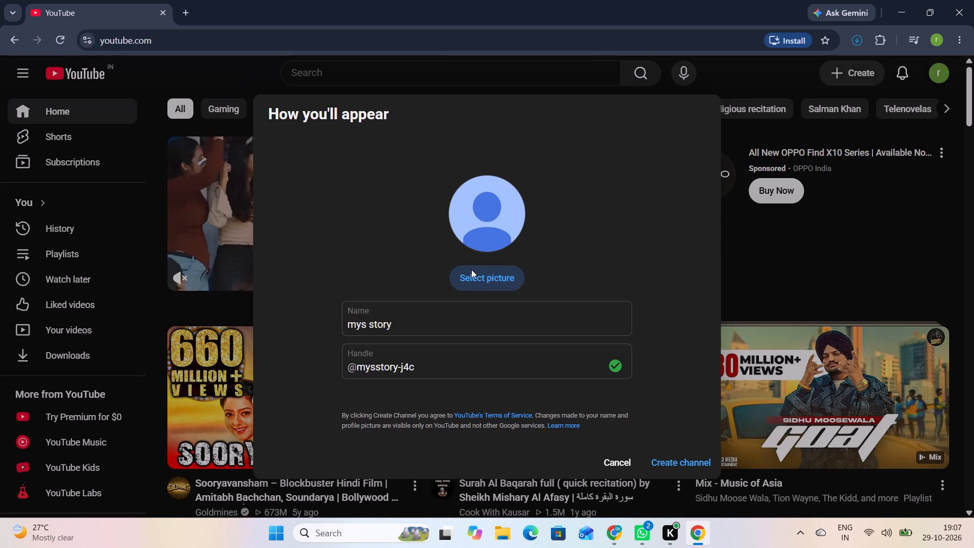
pyautogui.click(484, 274)
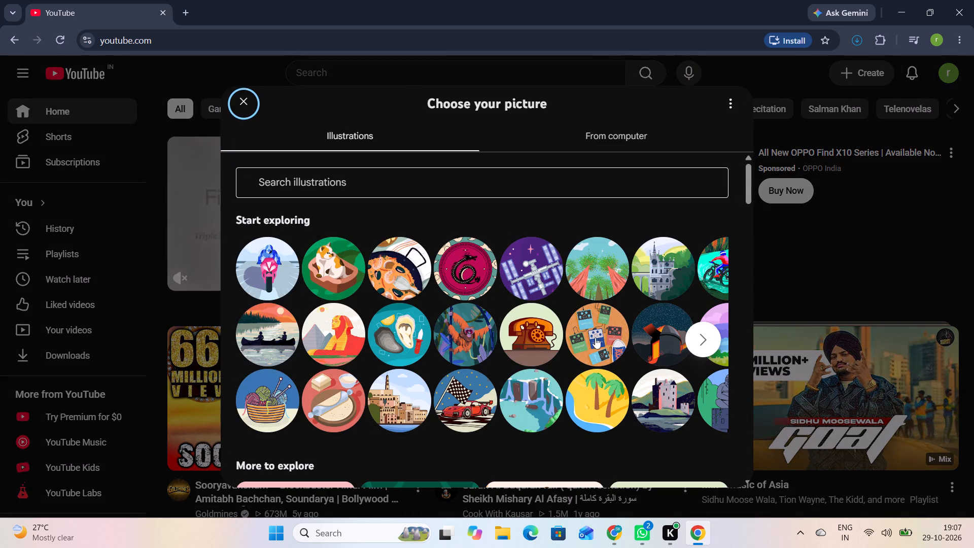
pyautogui.scroll(-1, 610, 359)
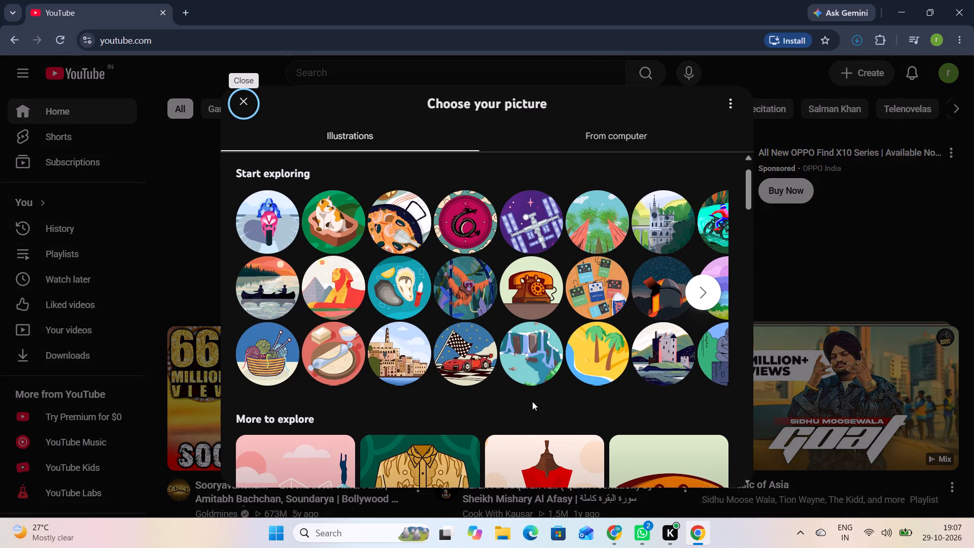
pyautogui.doubleClick(341, 283)
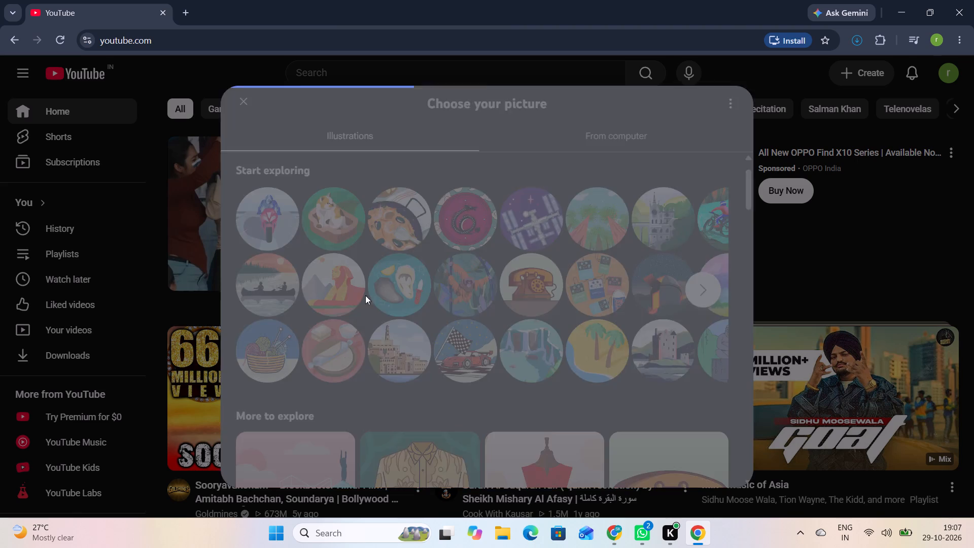
pyautogui.scroll(-5, 553, 323)
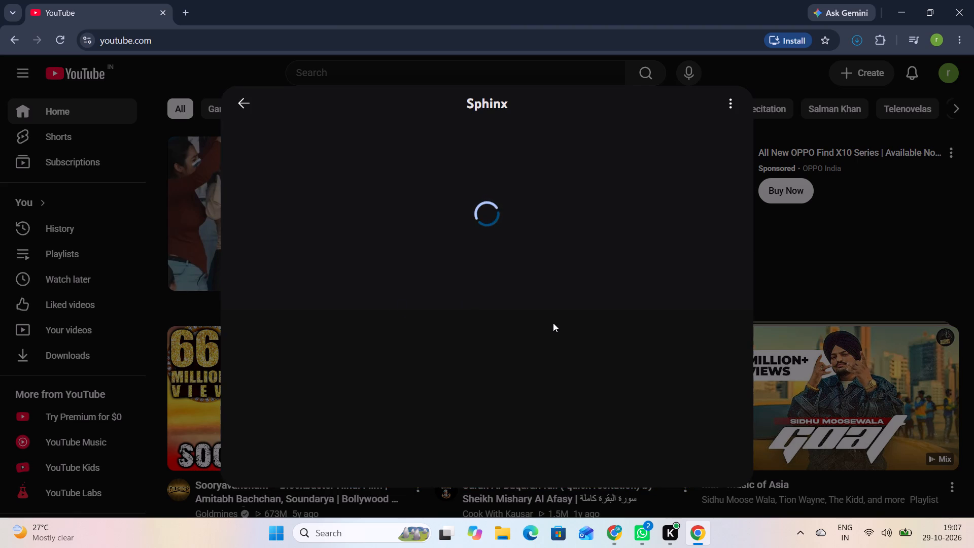
pyautogui.click(553, 323)
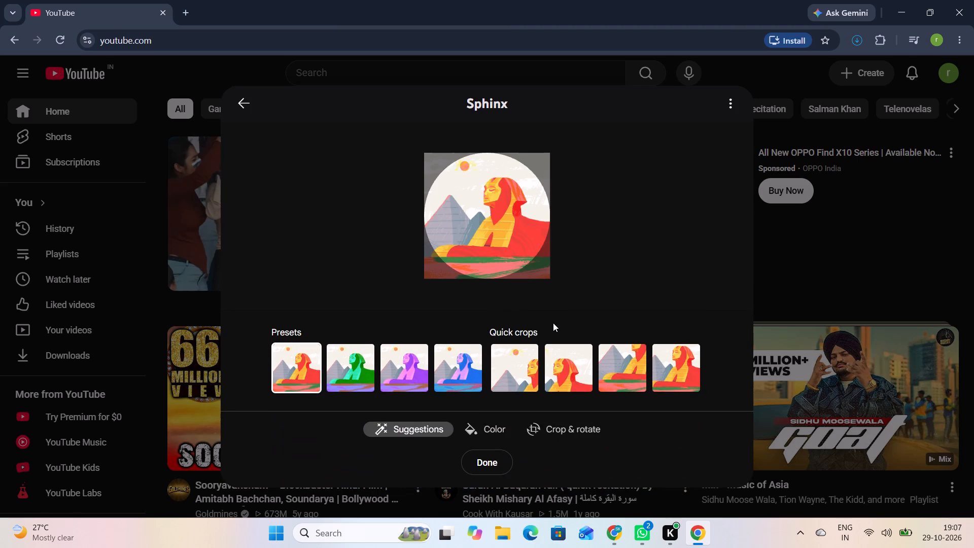
pyautogui.click(488, 462)
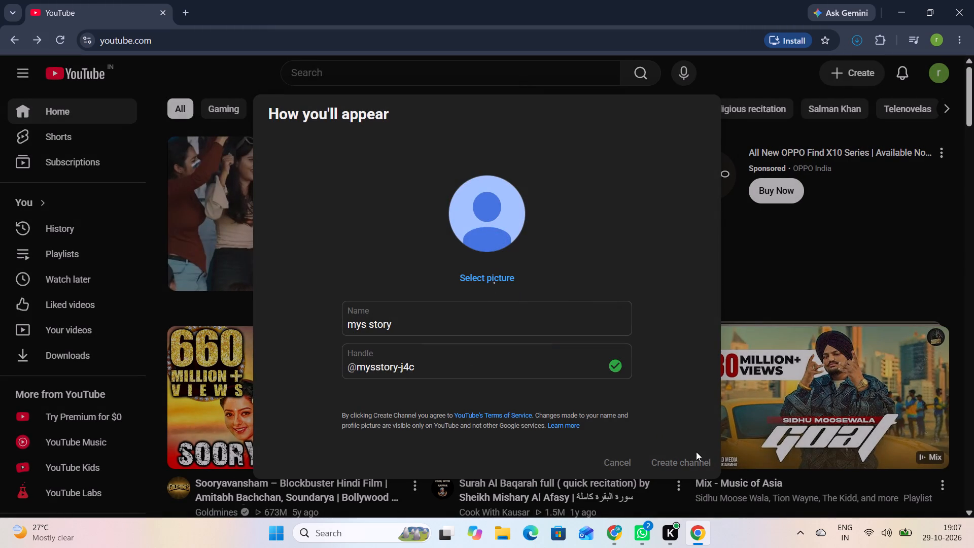
pyautogui.click(678, 460)
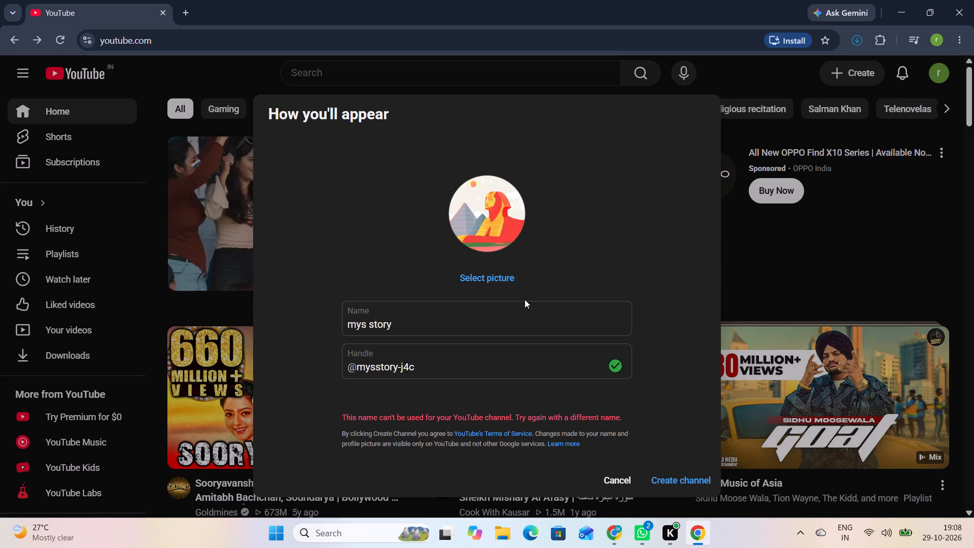
# Extend the channel name to "mys story 143" and create the channel.
pyautogui.click(523, 316)
pyautogui.press('space')
pyautogui.write('143')
pyautogui.press('Return')
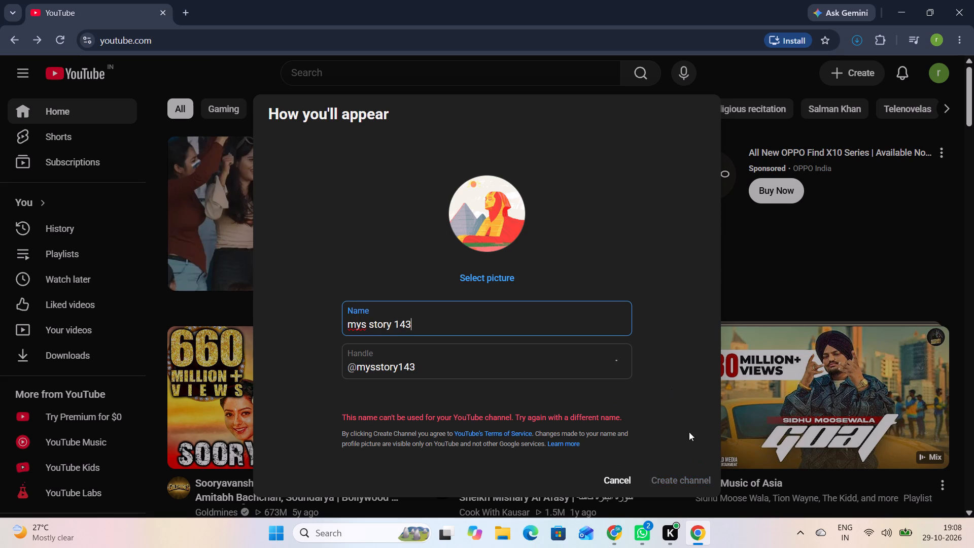
pyautogui.moveTo(685, 496); pyautogui.dragTo(684, 472)
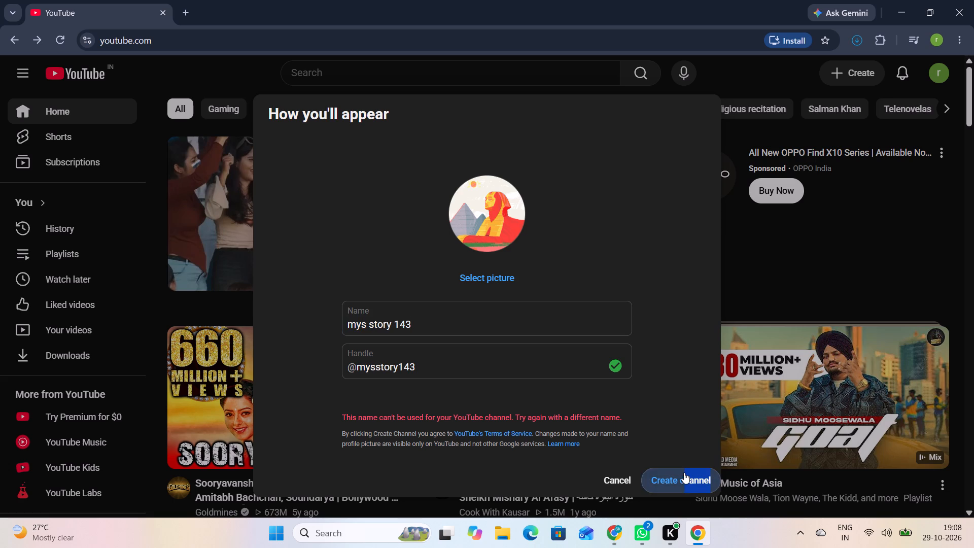
pyautogui.click(684, 472)
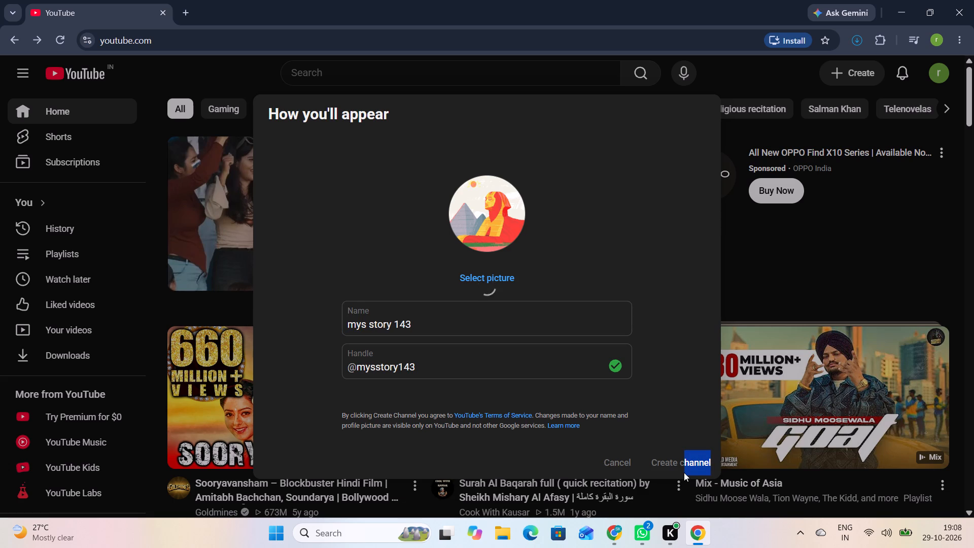
pyautogui.click(687, 441)
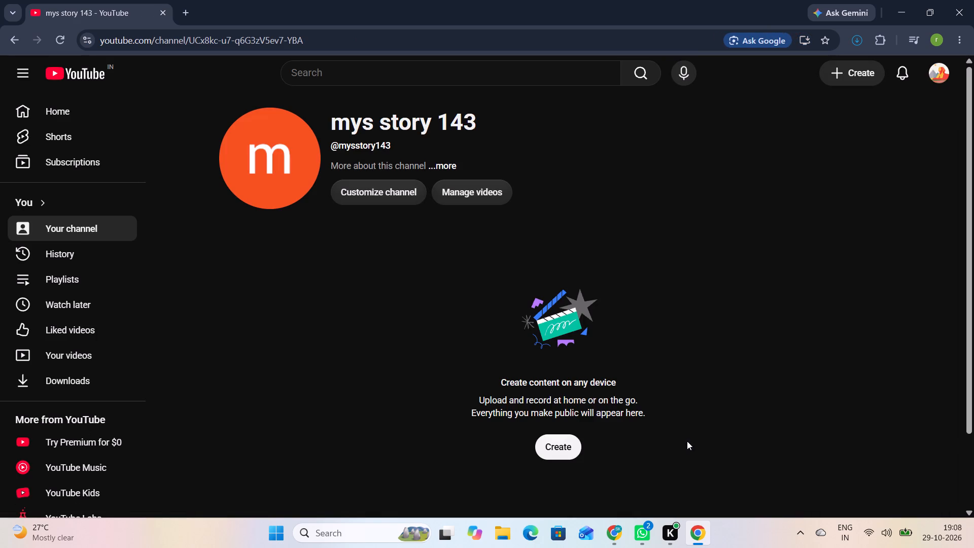
# Go to the new channel's page and open its customization in YouTube Studio, dismissing the welcome dialog.
pyautogui.click(69, 79)
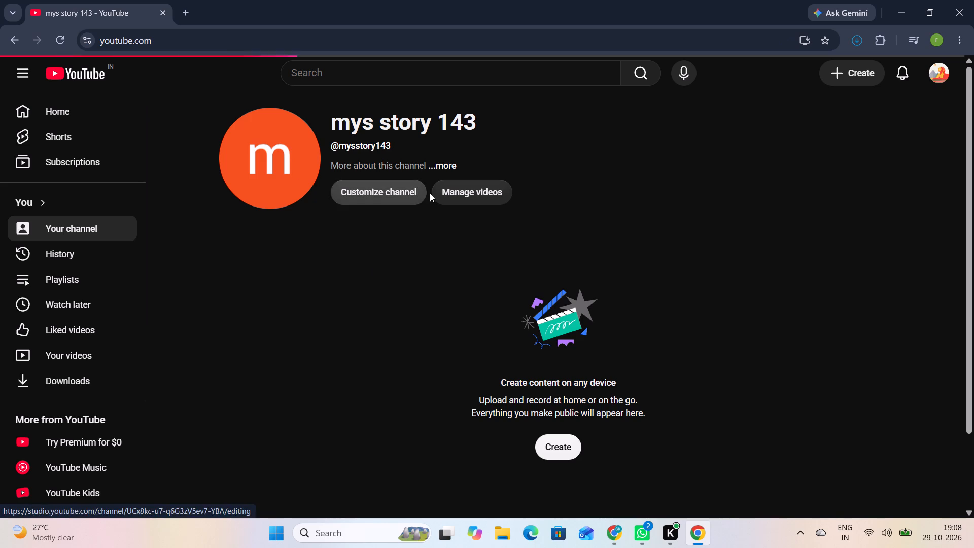
pyautogui.click(406, 198)
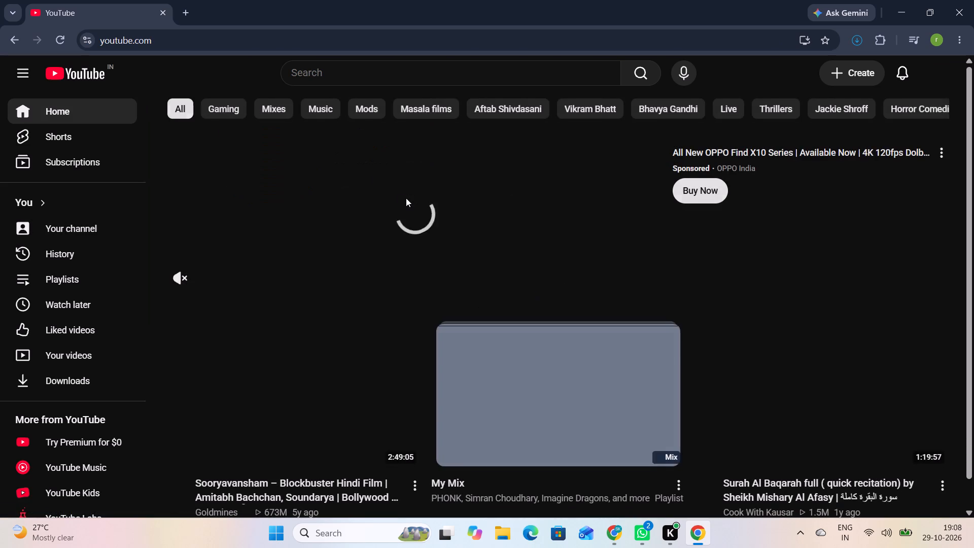
pyautogui.click(936, 70)
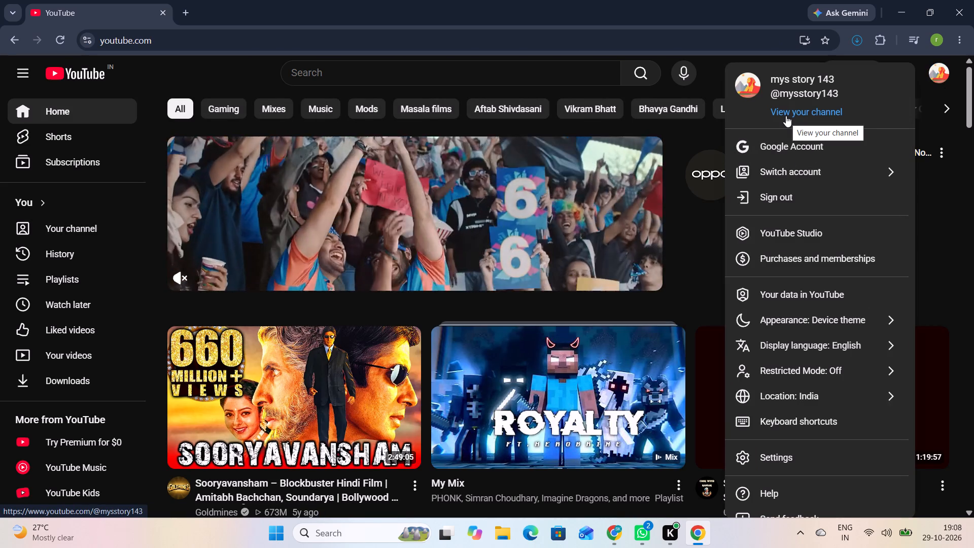
pyautogui.click(784, 112)
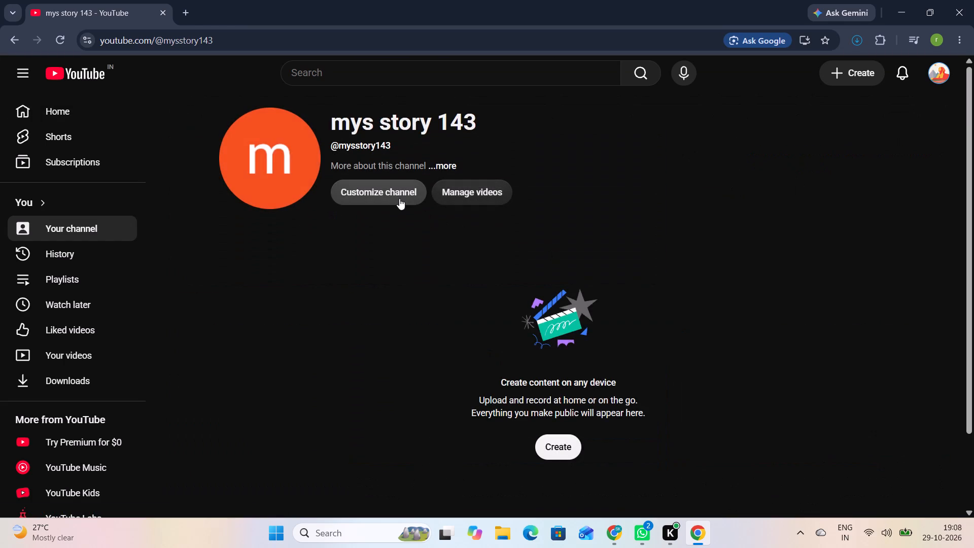
pyautogui.click(399, 198)
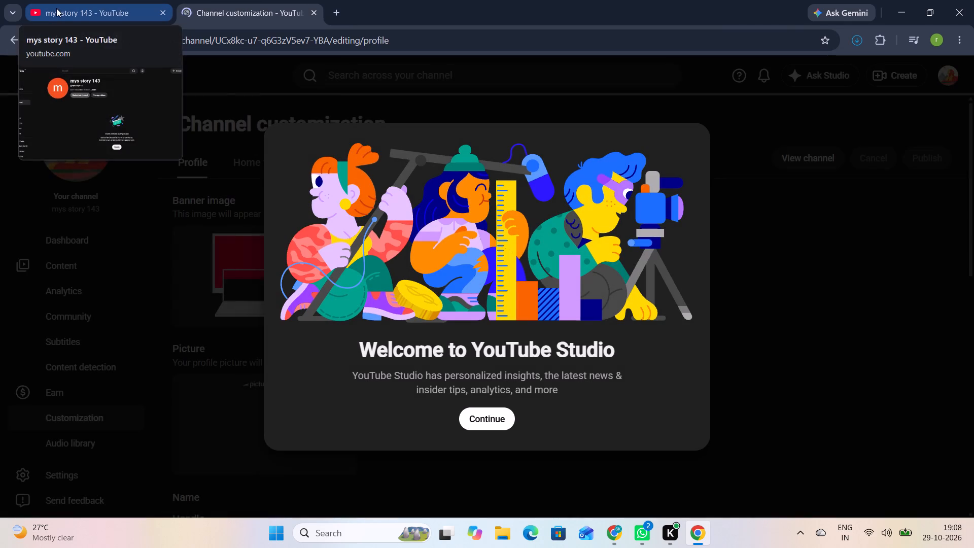
pyautogui.click(496, 415)
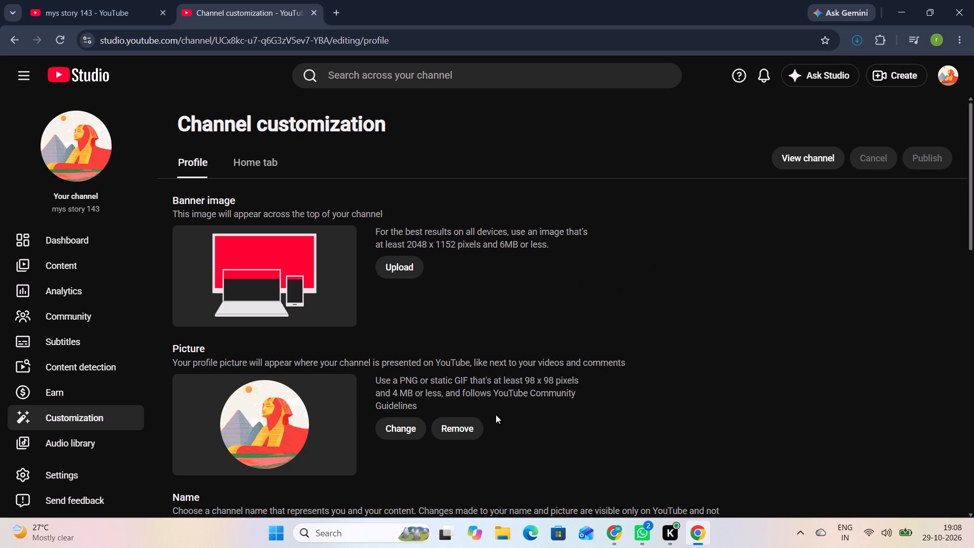
# Look through the channel's profile customization options, from picture, name and handle to links, contact info and video watermark.
pyautogui.scroll(-1, 423, 356)
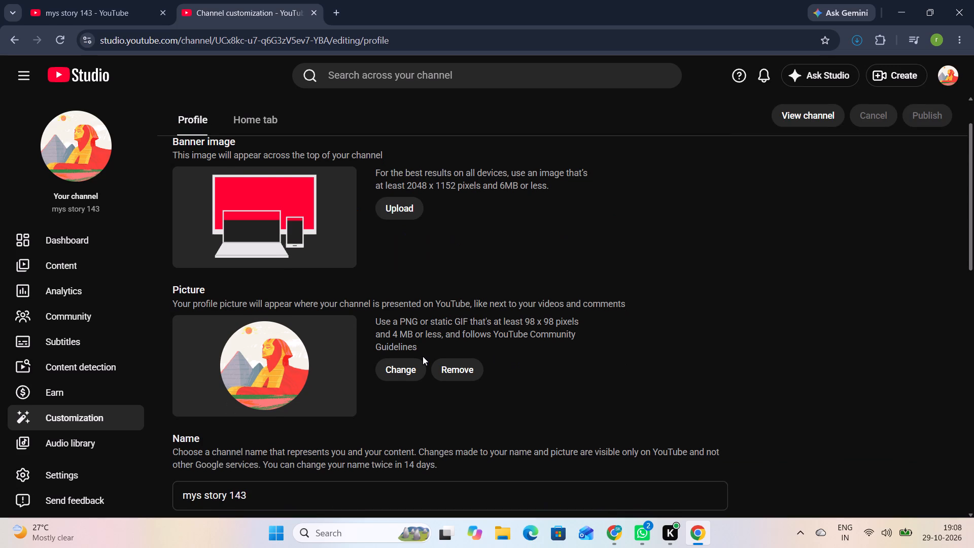
pyautogui.scroll(-3, 423, 356)
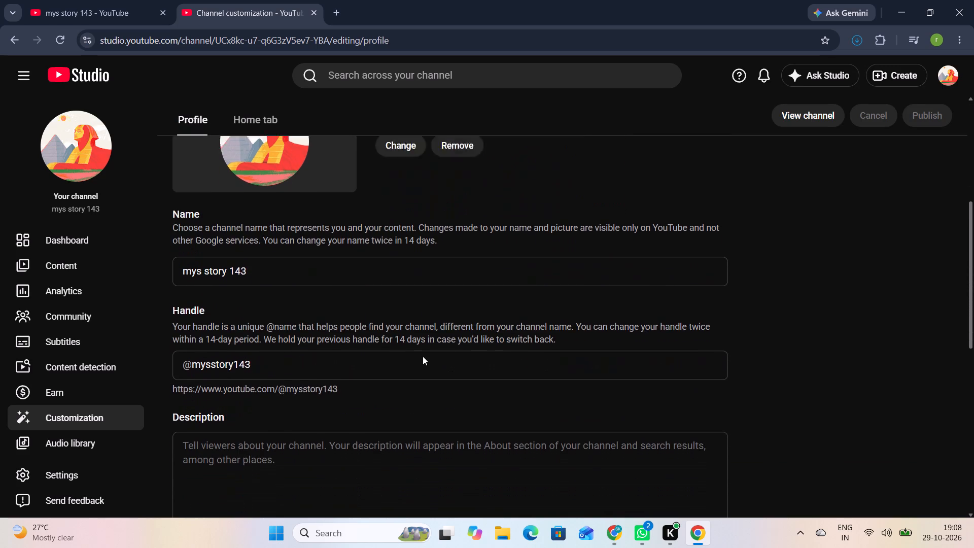
pyautogui.scroll(-3, 423, 356)
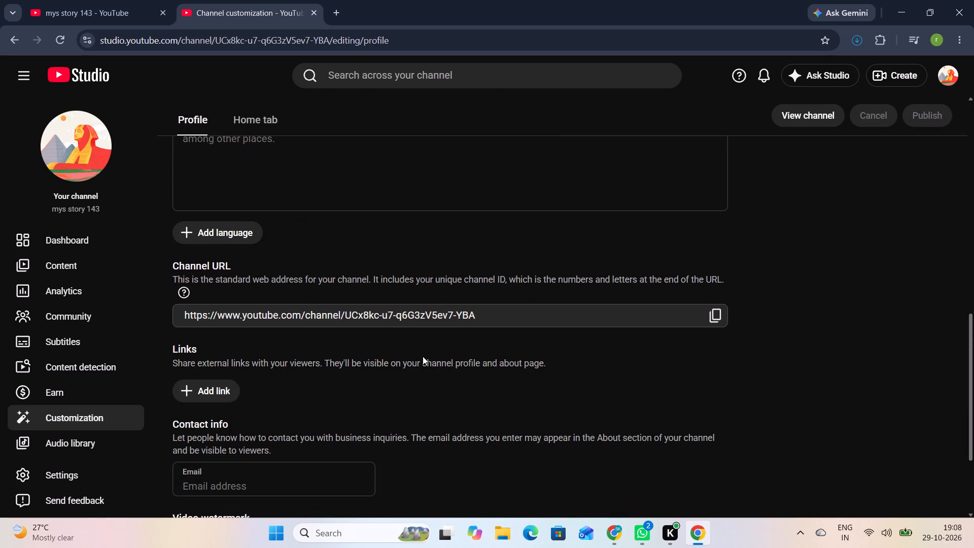
pyautogui.scroll(2, 423, 356)
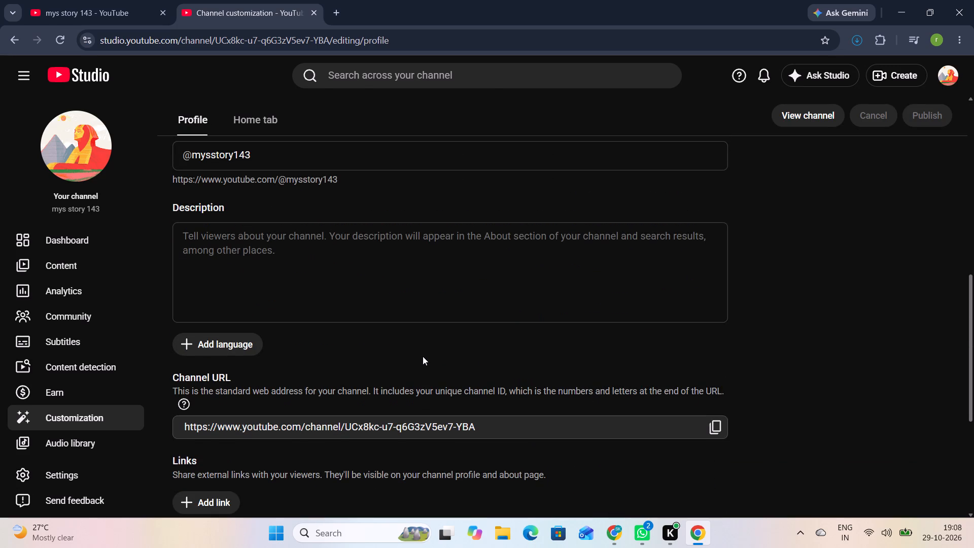
pyautogui.scroll(-4, 423, 356)
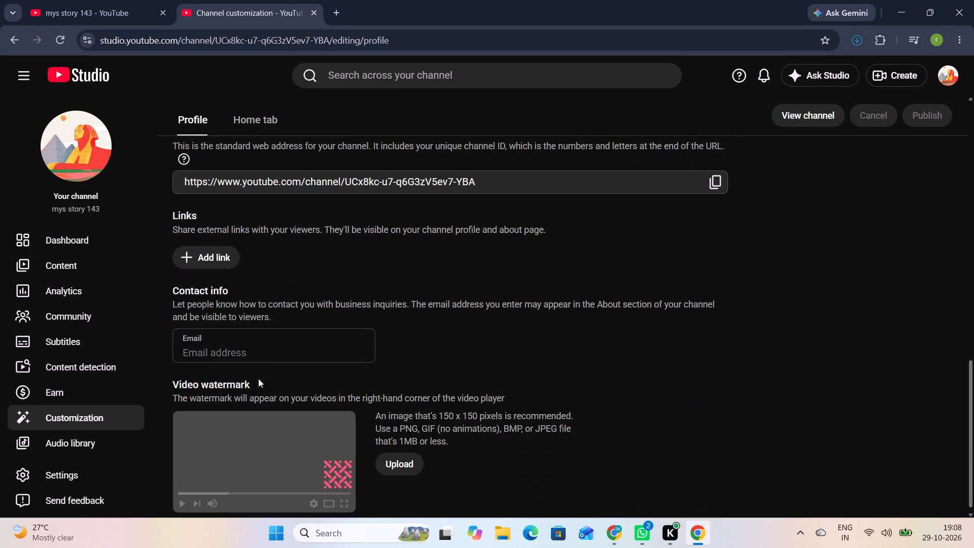
pyautogui.click(203, 342)
# Set the channel's country of residence to United States in the Studio settings.
pyautogui.click(102, 325)
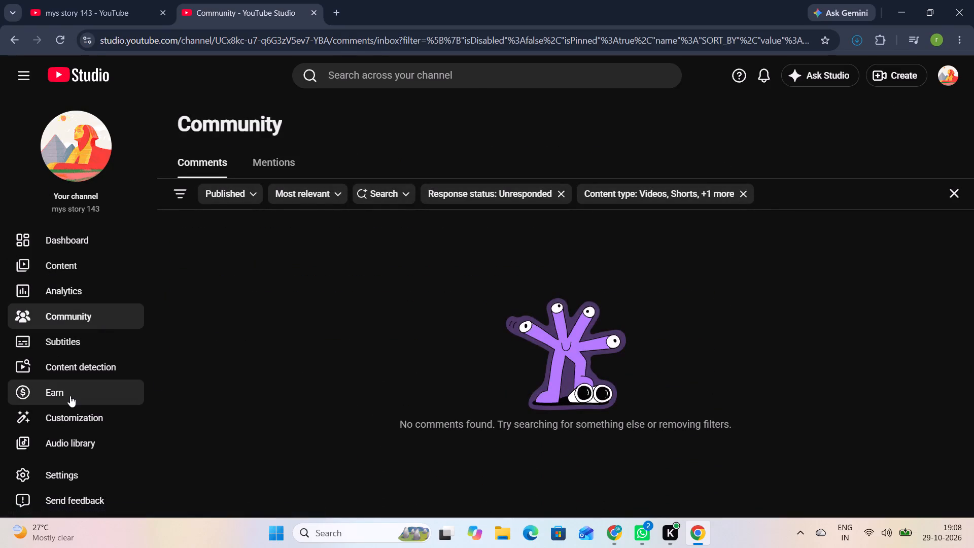
pyautogui.click(76, 464)
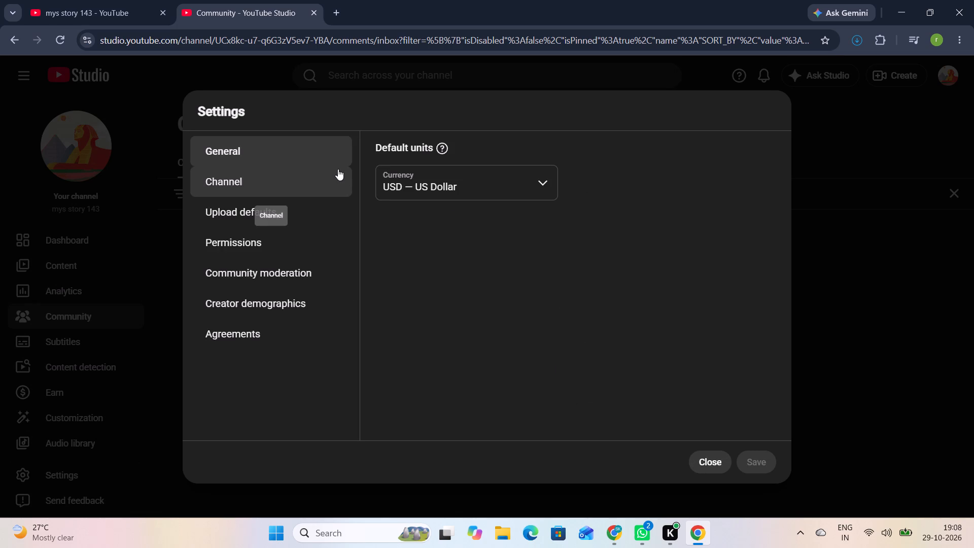
pyautogui.click(297, 182)
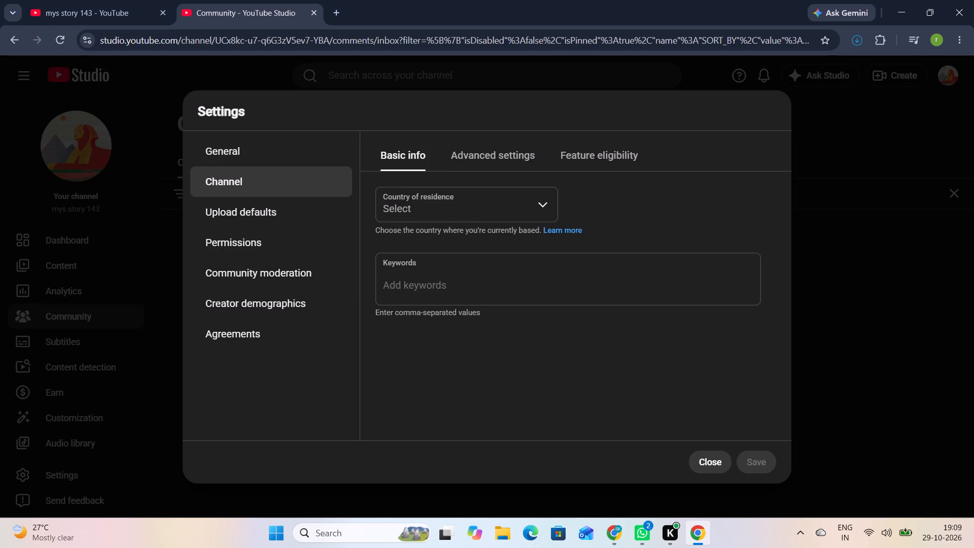
pyautogui.click(456, 217)
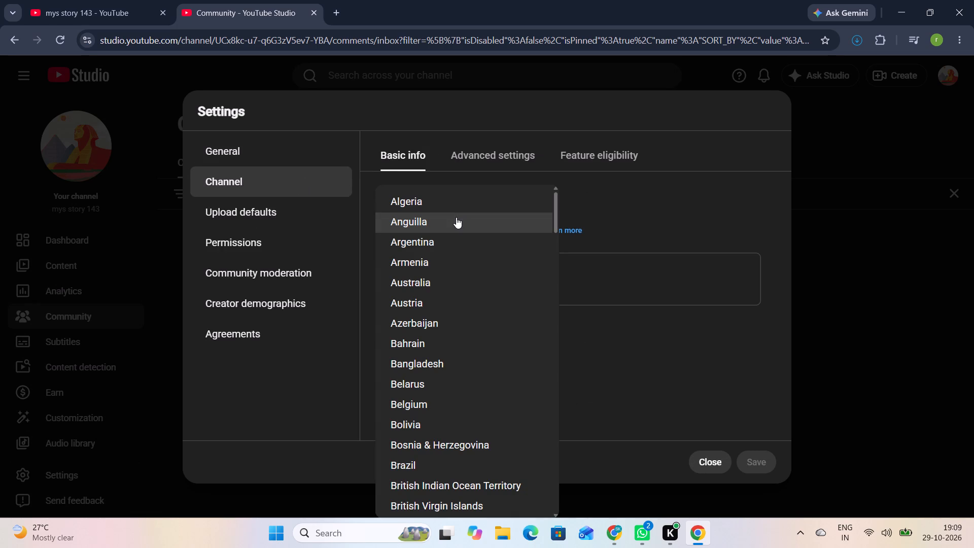
pyautogui.write('usa')
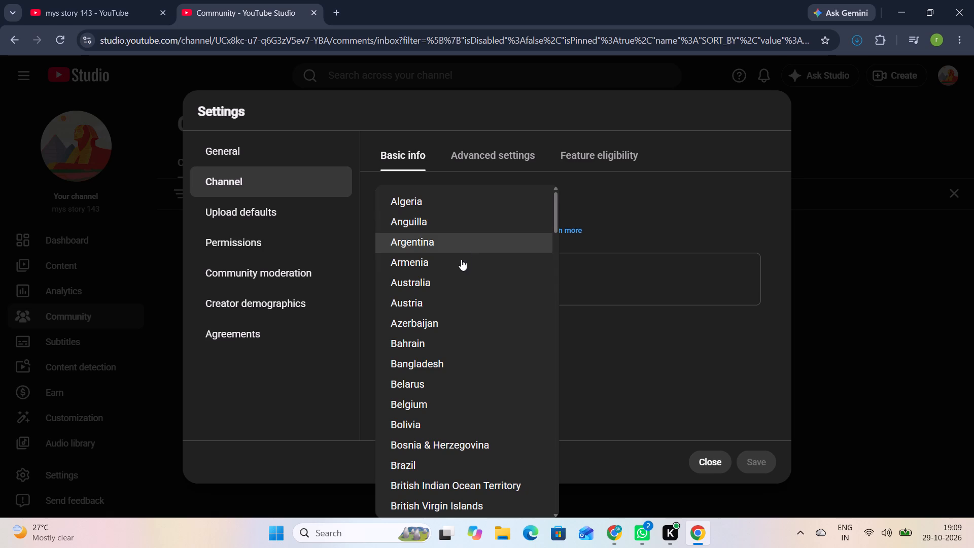
pyautogui.scroll(-11, 442, 277)
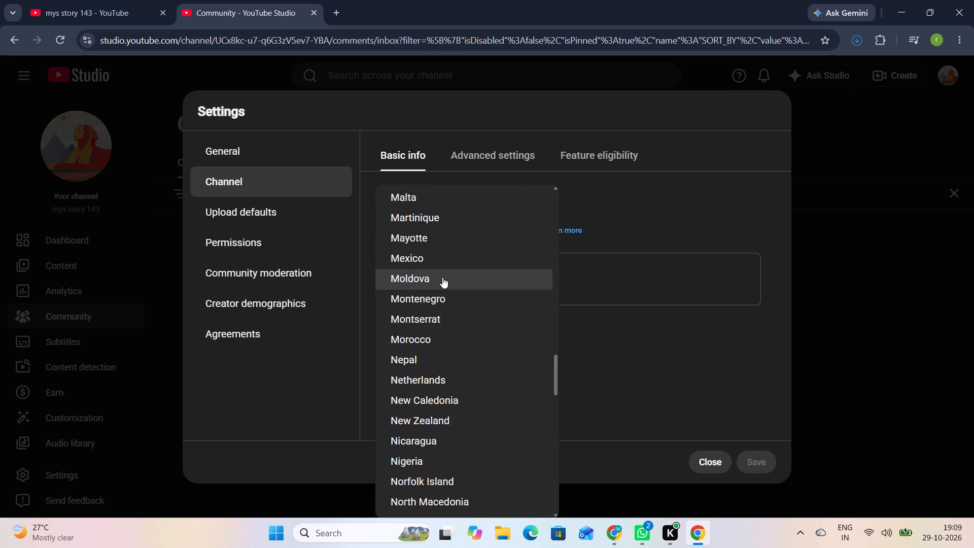
pyautogui.scroll(-6, 442, 277)
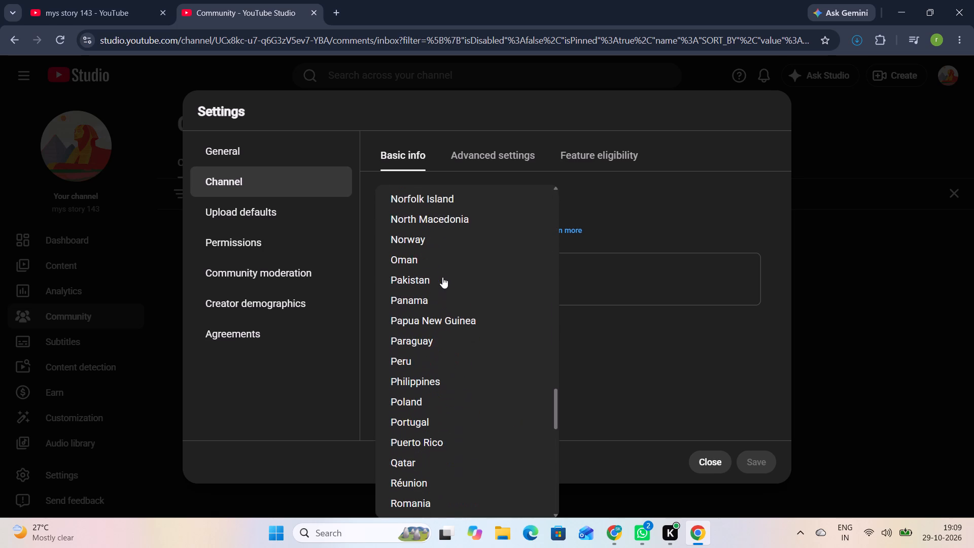
pyautogui.scroll(-9, 442, 277)
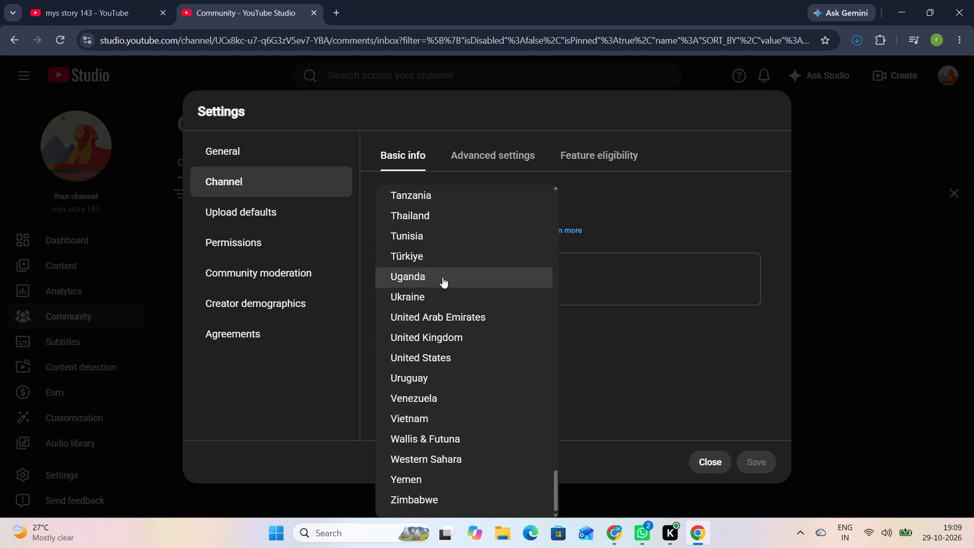
pyautogui.scroll(18, 442, 277)
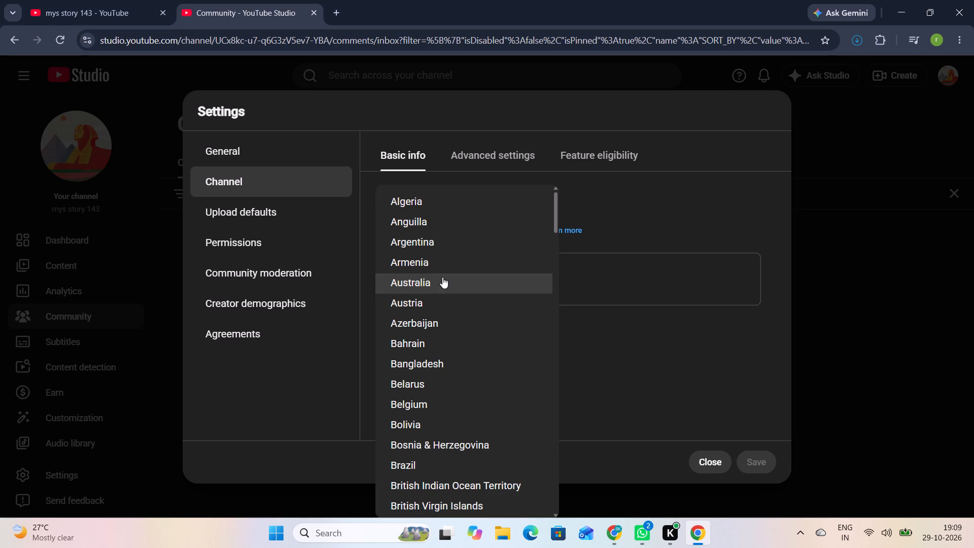
pyautogui.scroll(-10, 442, 277)
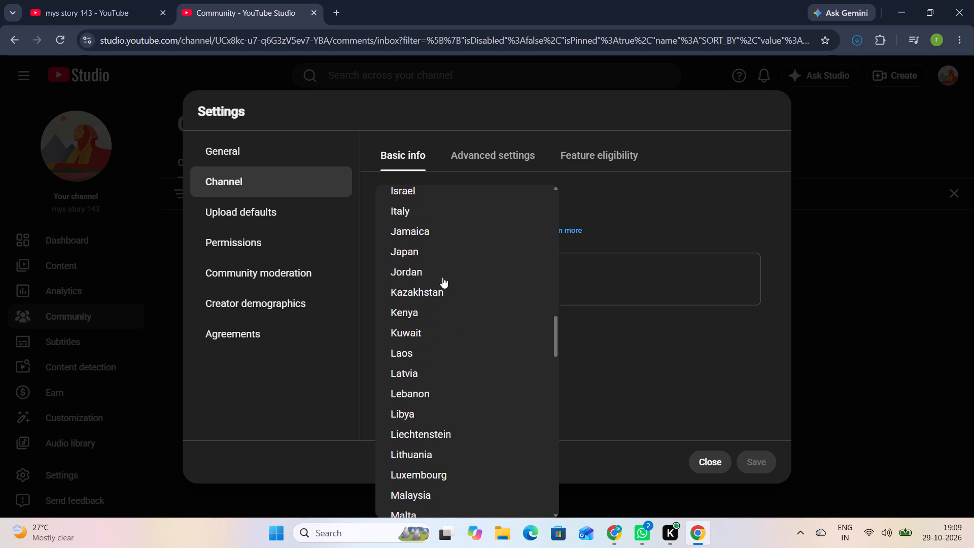
pyautogui.scroll(-11, 442, 277)
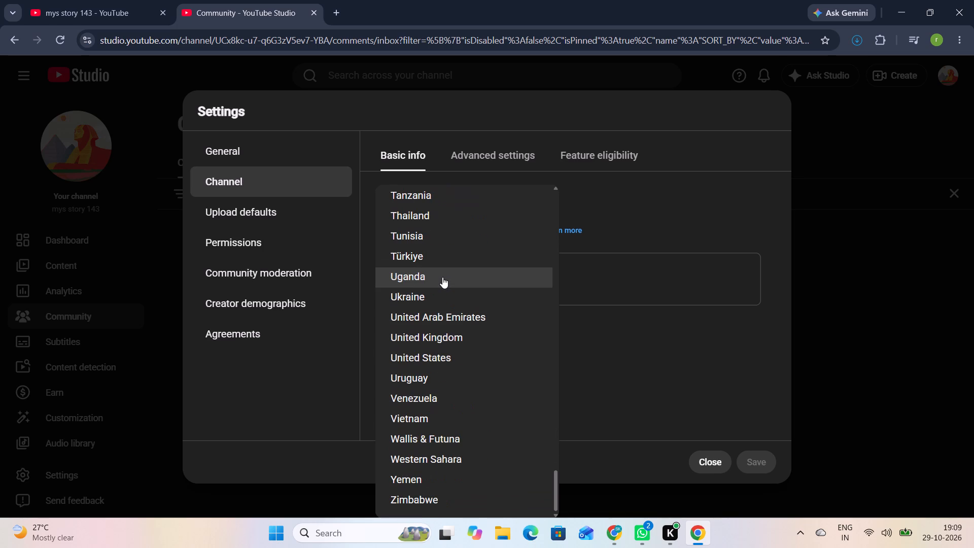
pyautogui.scroll(-3, 442, 277)
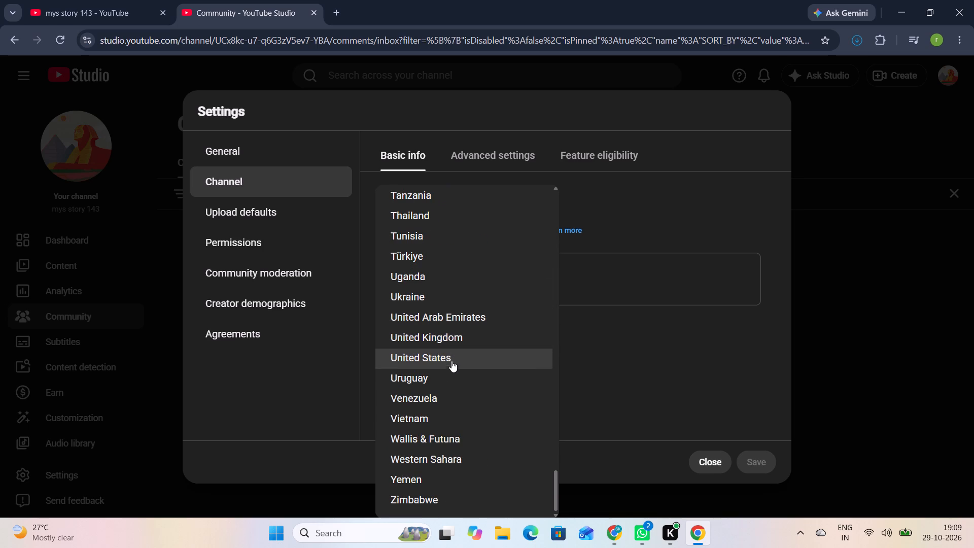
pyautogui.click(444, 361)
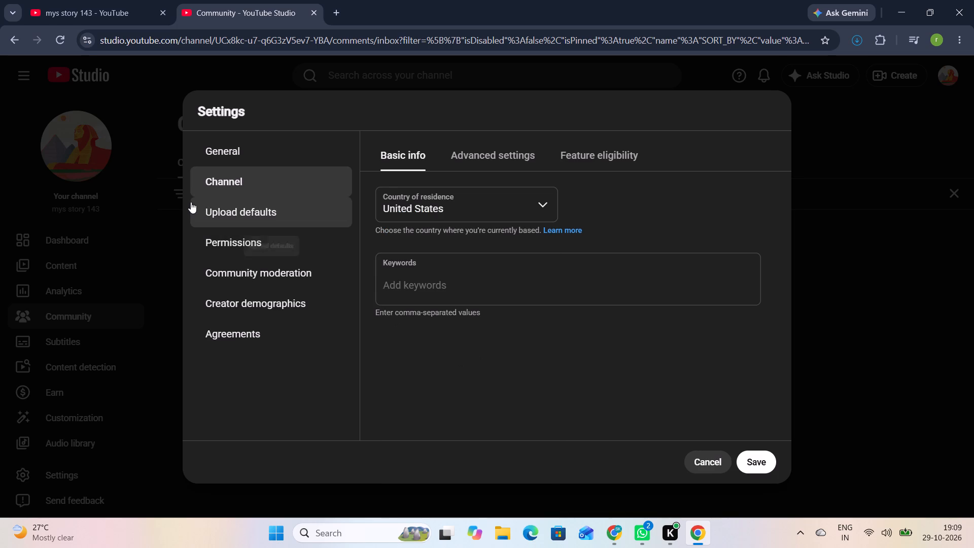
# Set the channel as not made for kids in its advanced settings, check feature eligibility, and save the settings.
pyautogui.click(191, 202)
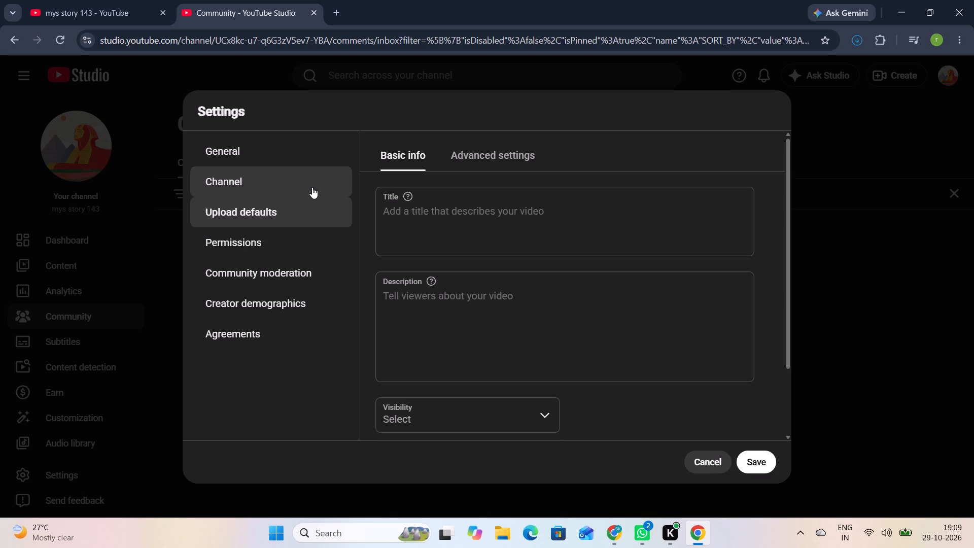
pyautogui.click(312, 187)
pyautogui.click(481, 166)
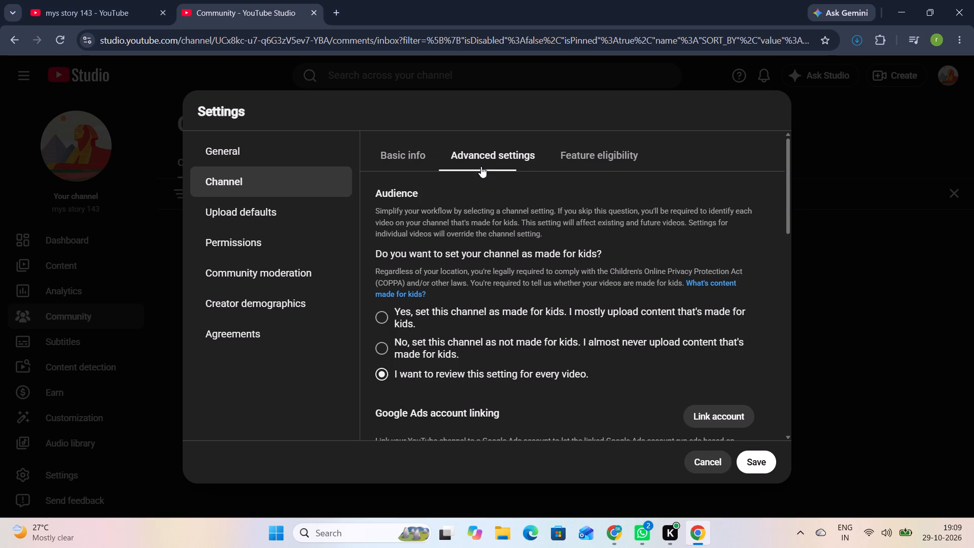
pyautogui.click(417, 352)
pyautogui.scroll(-3, 485, 351)
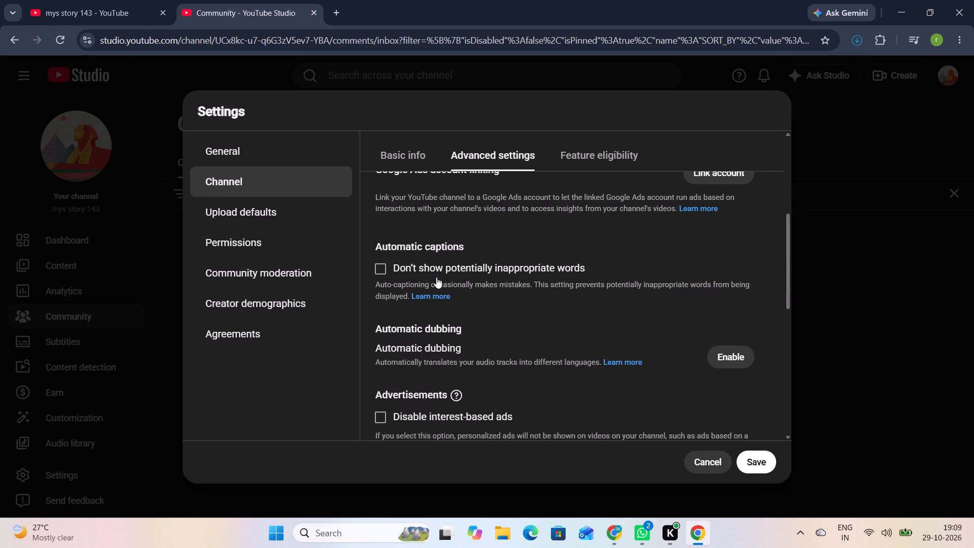
pyautogui.click(436, 277)
pyautogui.scroll(-2, 536, 422)
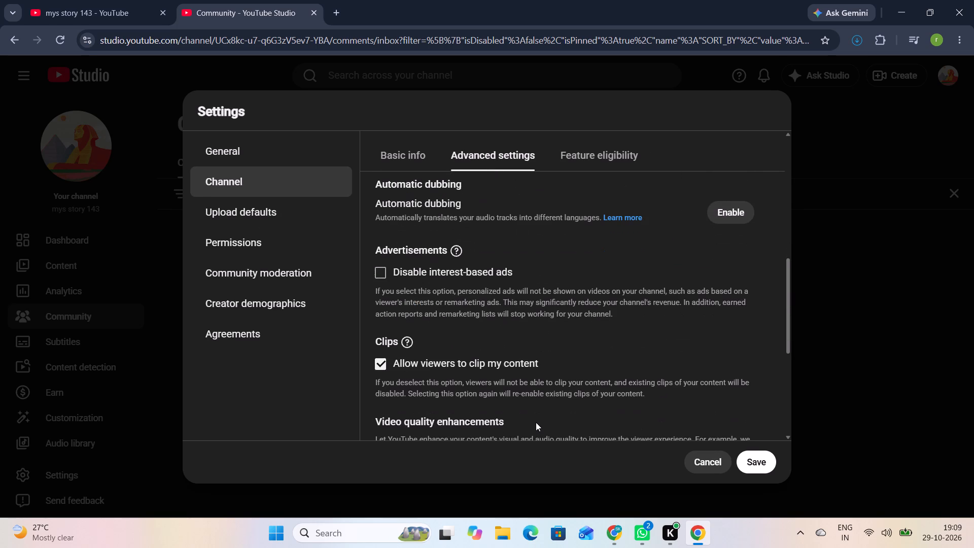
pyautogui.scroll(6, 458, 296)
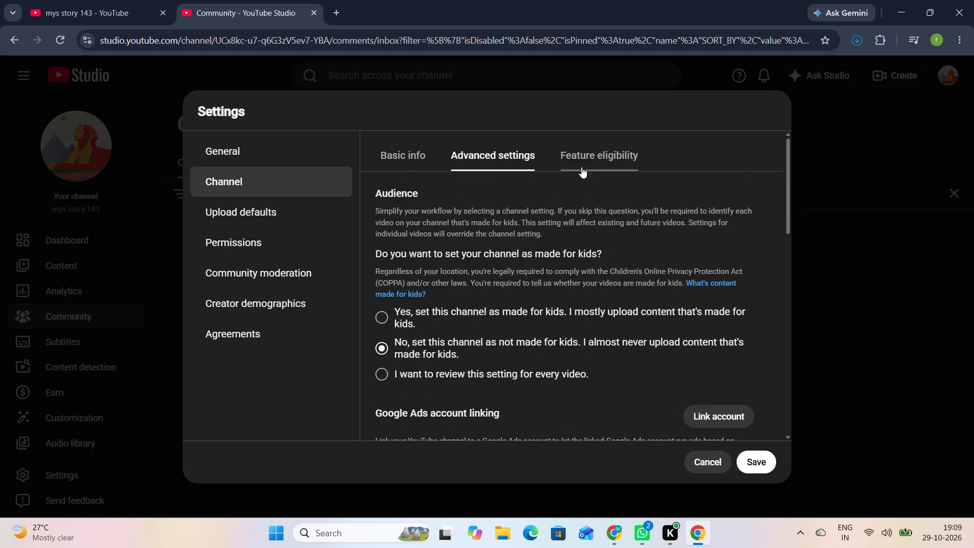
pyautogui.click(600, 158)
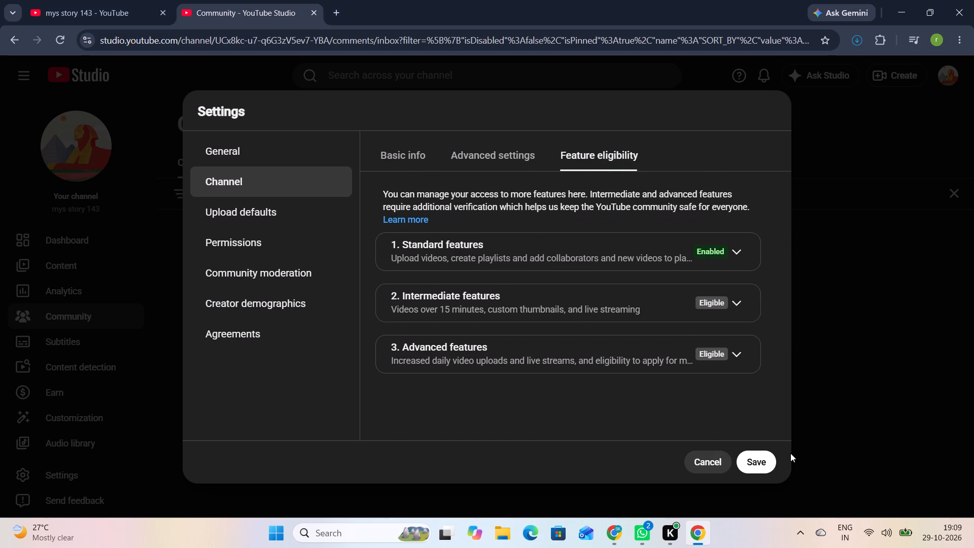
pyautogui.click(749, 463)
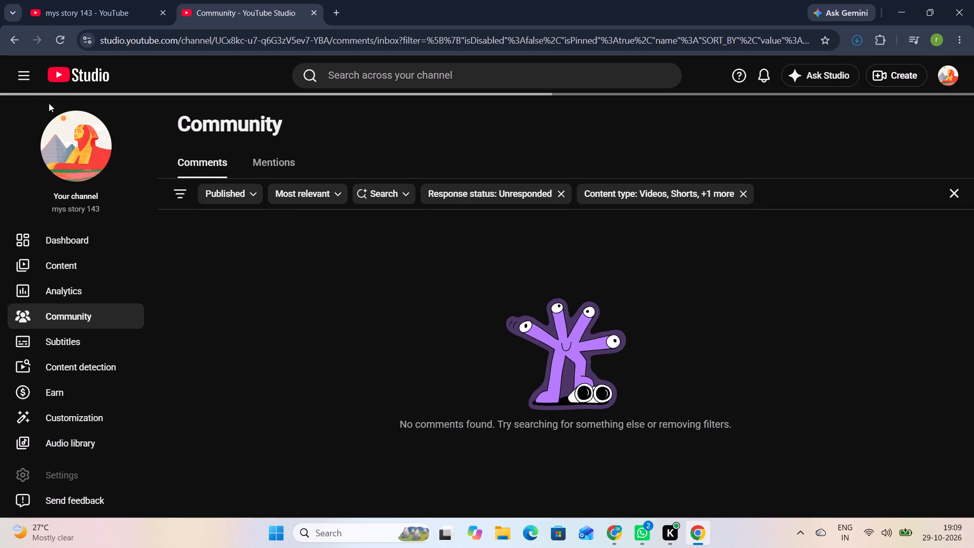
# Go to the channel dashboard and start a video upload.
pyautogui.click(92, 89)
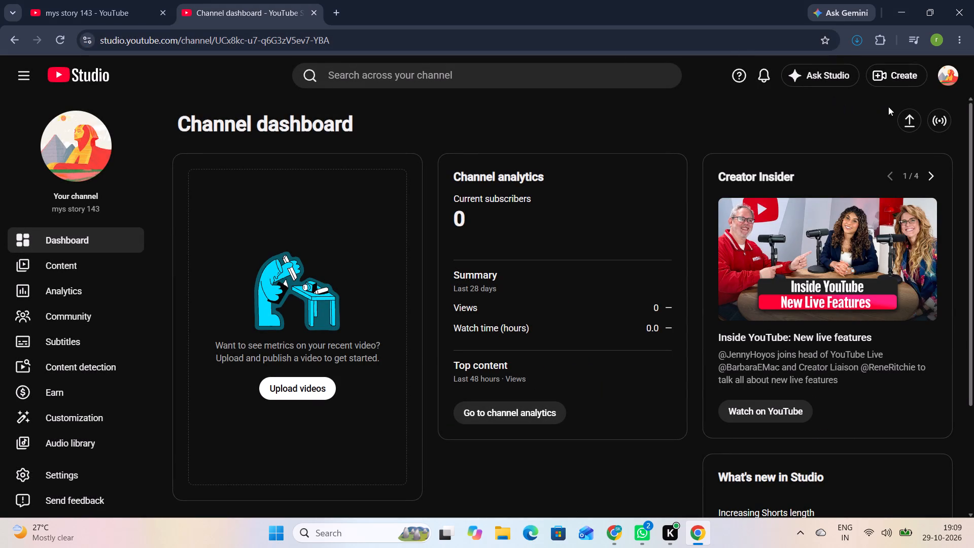
pyautogui.click(908, 122)
pyautogui.click(472, 350)
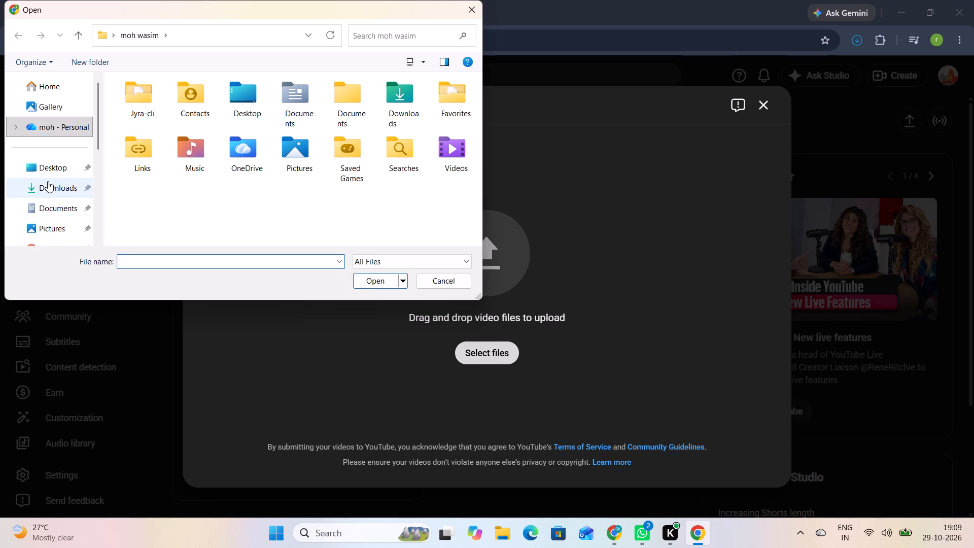
# Choose the Video Project file from the Downloads folder and upload it to the channel.
pyautogui.click(48, 181)
pyautogui.doubleClick(166, 123)
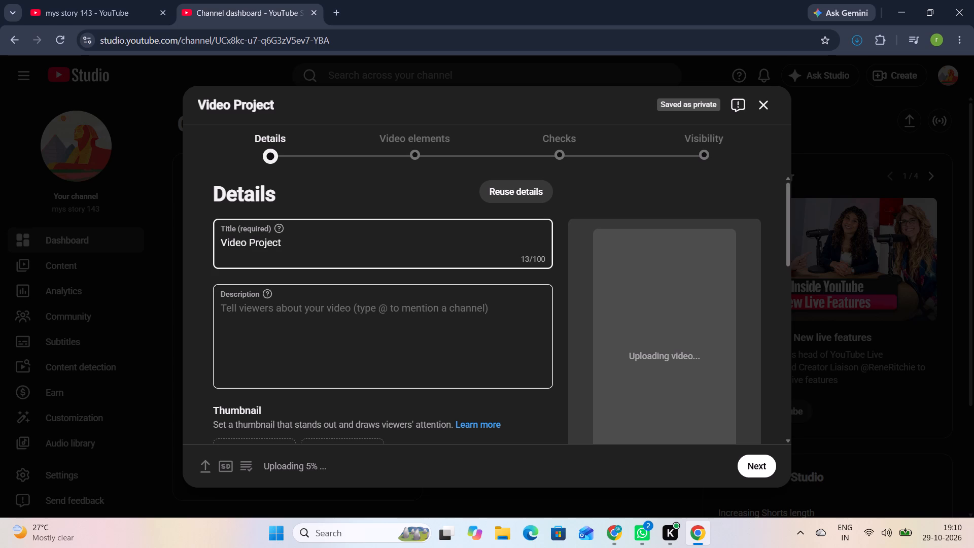
# Clear the default title in the uploaded video's details.
pyautogui.hotkey('ctrl', 'a')
pyautogui.press('BackSpace')
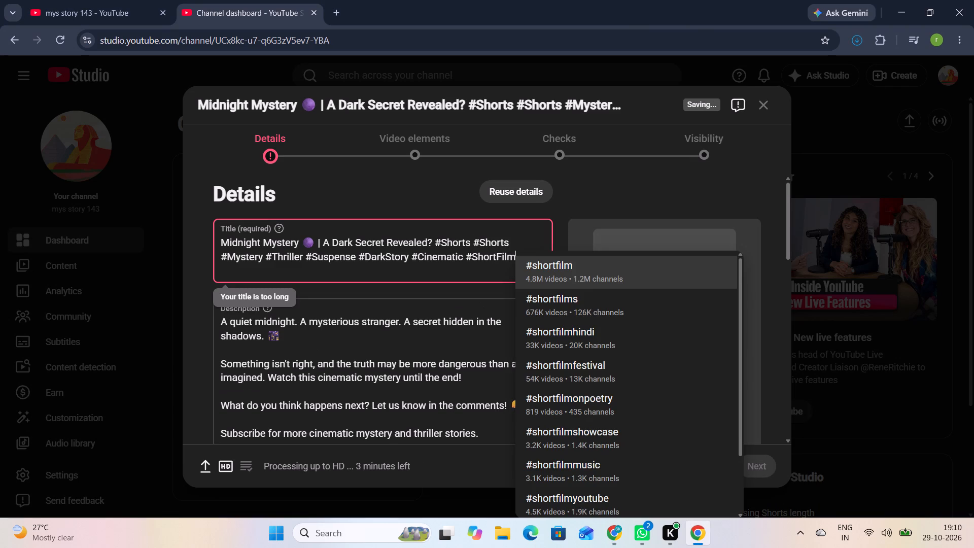
# Shorten the video title by removing #Cinematic and #ShortFilm so that it ends with #DarkStory.
pyautogui.click(517, 244)
pyautogui.click(520, 254)
pyautogui.press('BackSpace')
pyautogui.press('BackSpace')
pyautogui.press('BackSpace')
pyautogui.press('BackSpace')
pyautogui.press('BackSpace')
pyautogui.press('BackSpace')
pyautogui.press('BackSpace')
pyautogui.press('BackSpace')
pyautogui.press('BackSpace')
pyautogui.press('BackSpace')
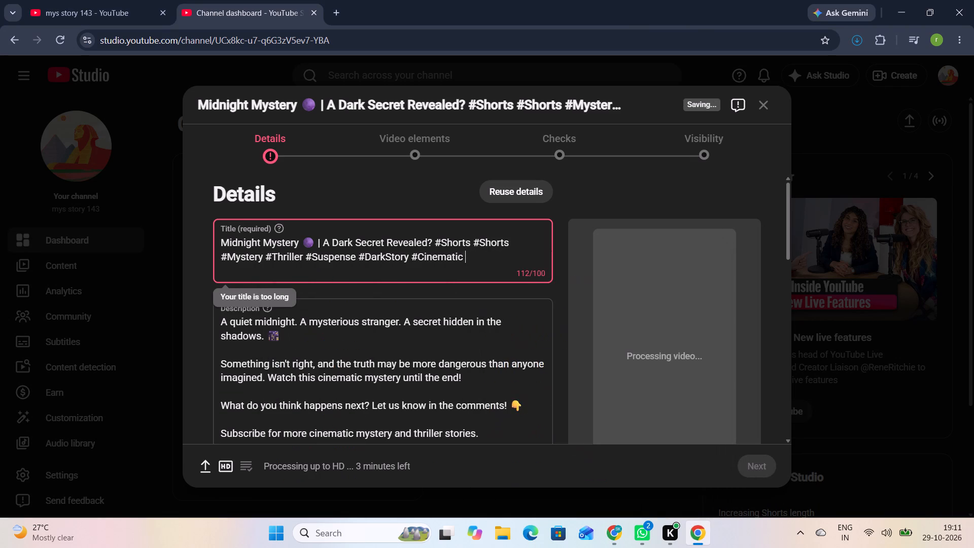
pyautogui.press('BackSpace')
pyautogui.press('BackSpace')
pyautogui.press('BackSpace')
pyautogui.press('BackSpace')
pyautogui.press('BackSpace')
pyautogui.press('BackSpace')
pyautogui.press('BackSpace')
pyautogui.press('BackSpace')
pyautogui.press('BackSpace')
pyautogui.press('BackSpace')
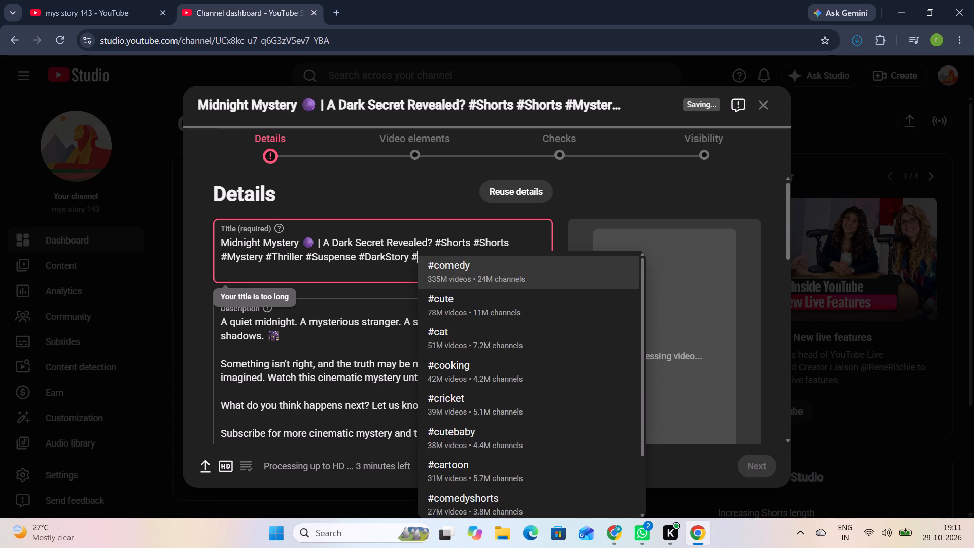
pyautogui.press('BackSpace')
pyautogui.press('BackSpace')
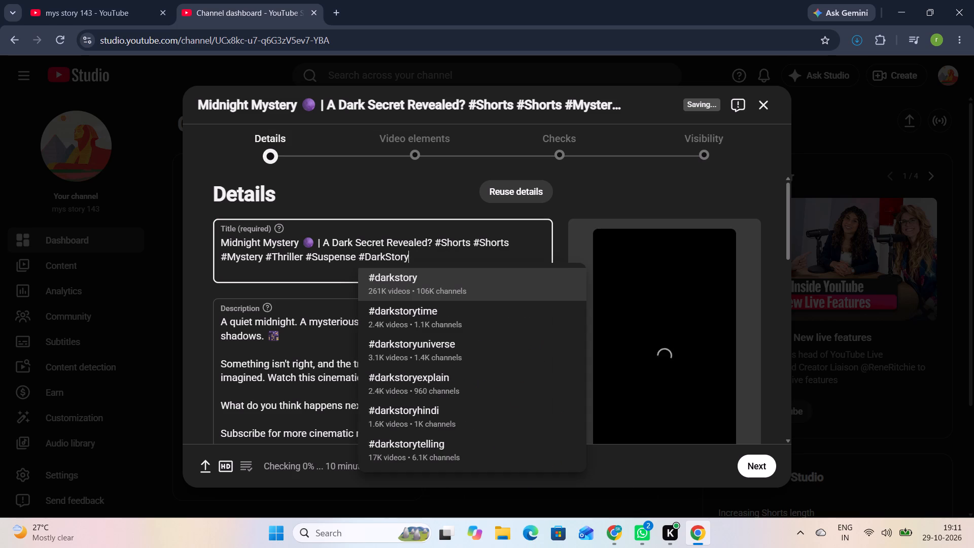
pyautogui.click(627, 206)
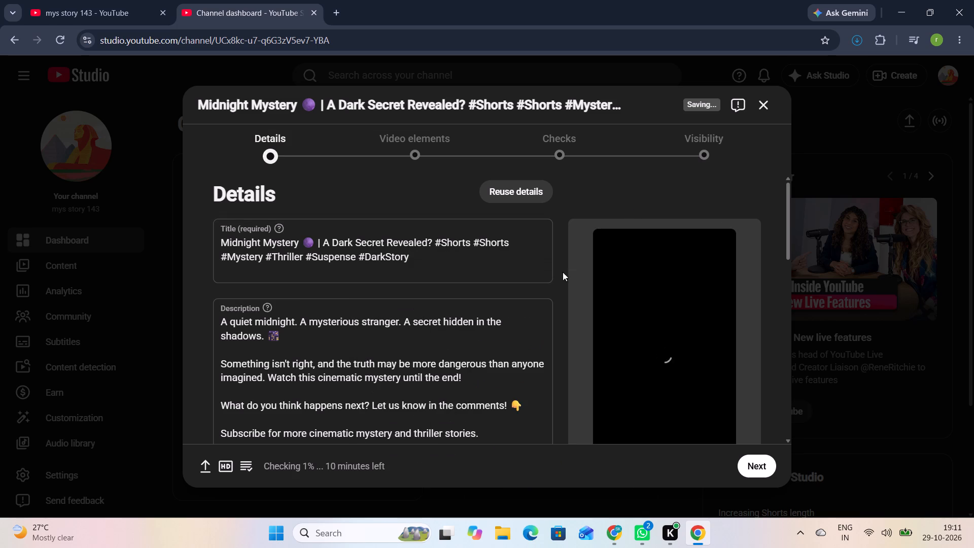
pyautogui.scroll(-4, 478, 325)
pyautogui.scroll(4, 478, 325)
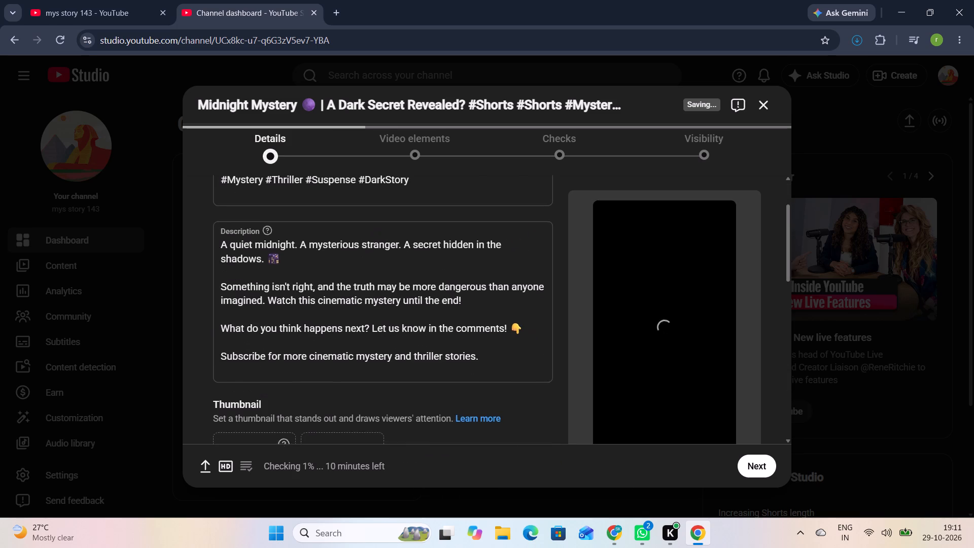
# In the video's extended details, declare that it has no paid promotion and answer Yes to the AI use question.
pyautogui.scroll(-4, 478, 325)
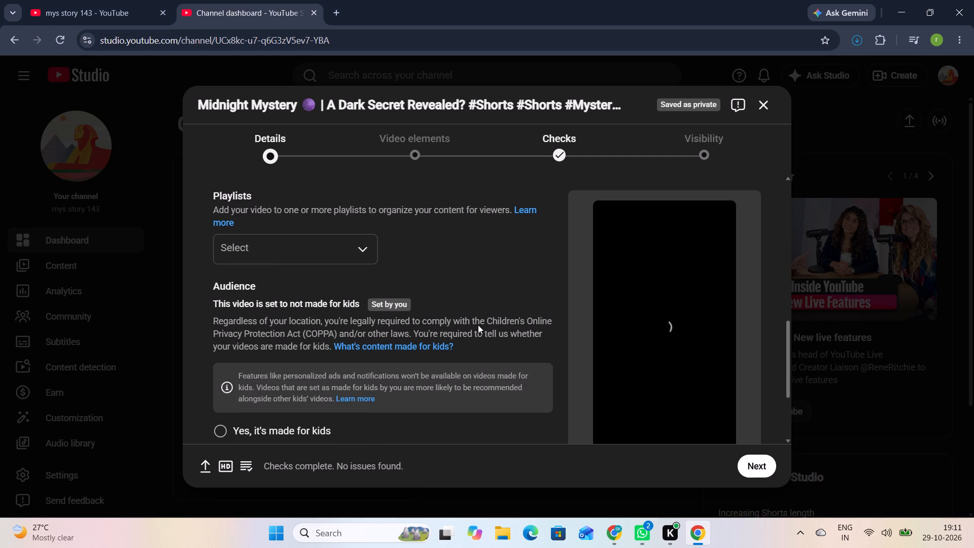
pyautogui.scroll(-2, 478, 325)
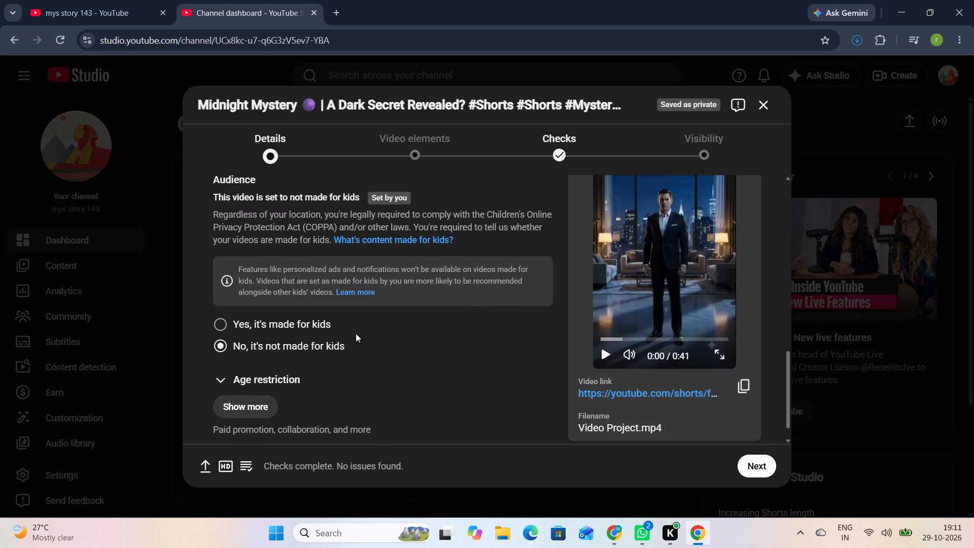
pyautogui.scroll(-3, 492, 322)
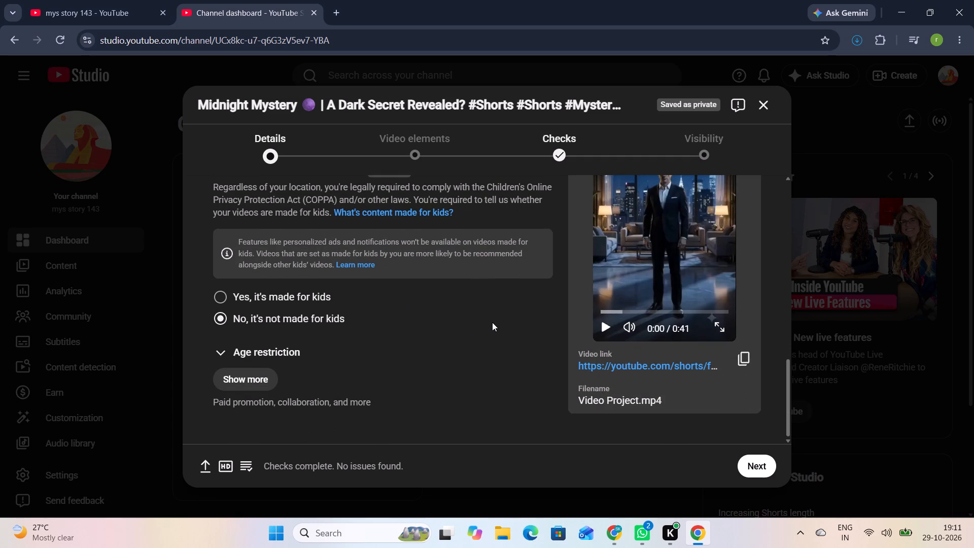
pyautogui.scroll(6, 492, 322)
pyautogui.scroll(-6, 492, 322)
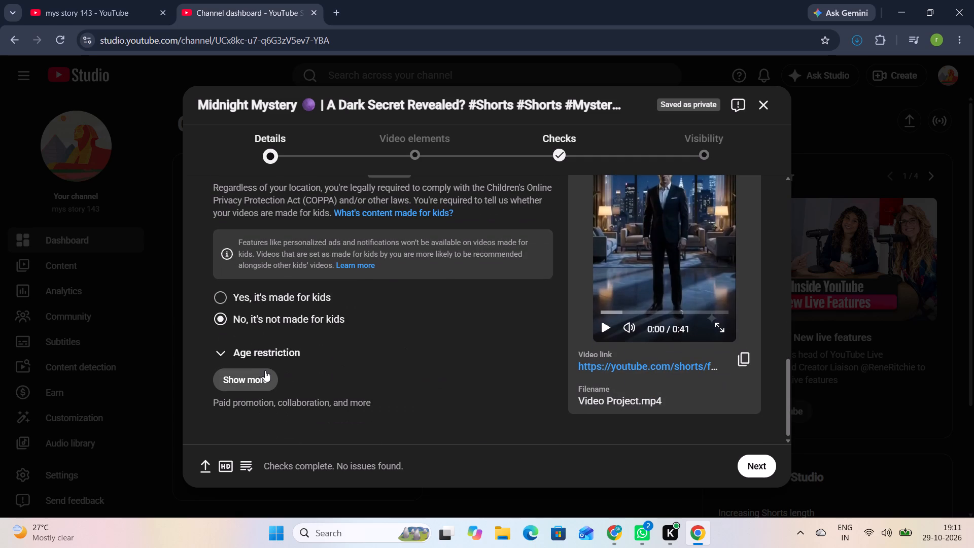
pyautogui.click(265, 370)
pyautogui.scroll(-2, 355, 339)
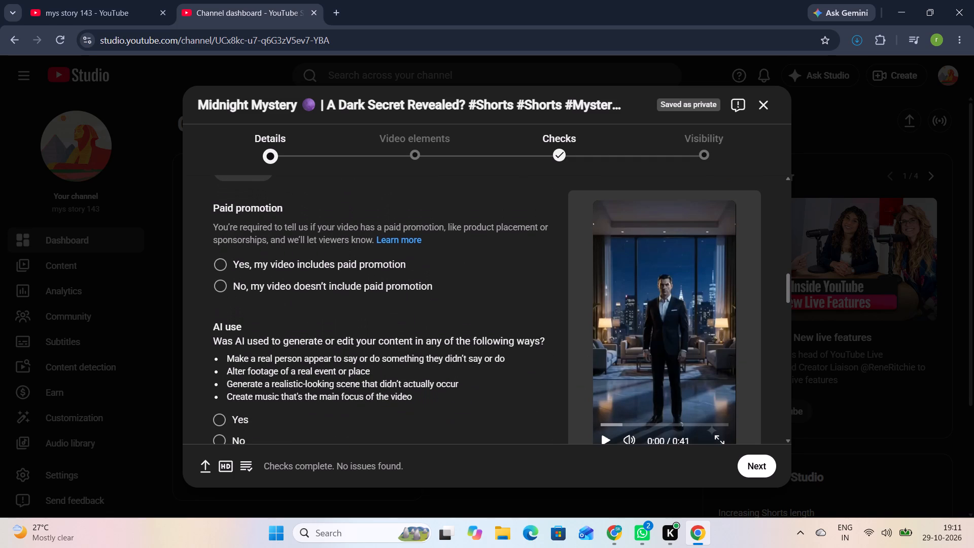
pyautogui.click(266, 289)
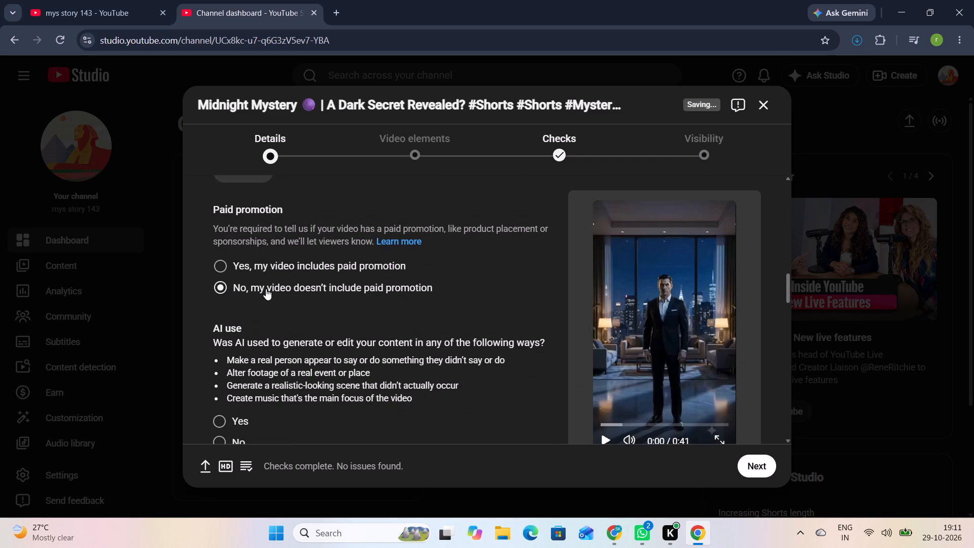
pyautogui.scroll(-1, 276, 322)
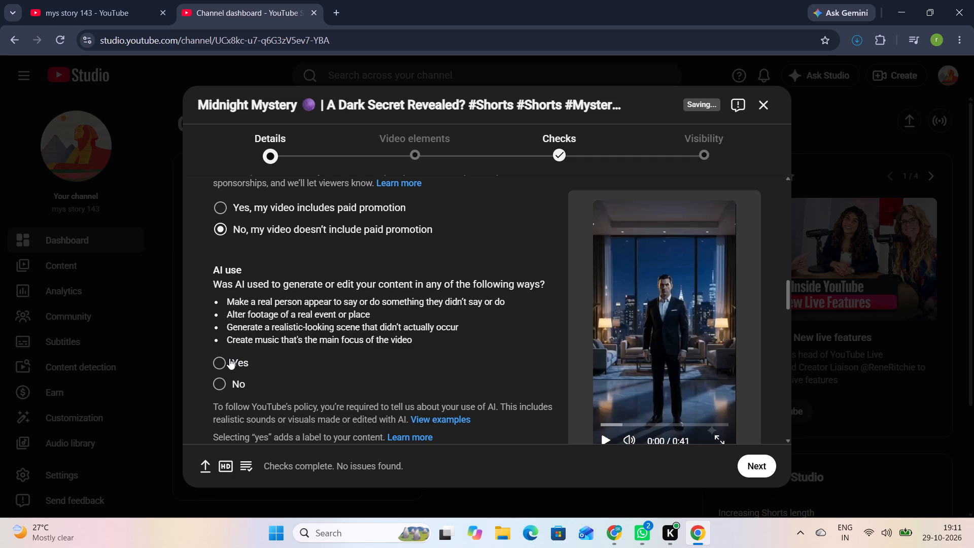
pyautogui.click(229, 359)
# Set the video language to English and choose None for the caption certification.
pyautogui.scroll(-1, 358, 334)
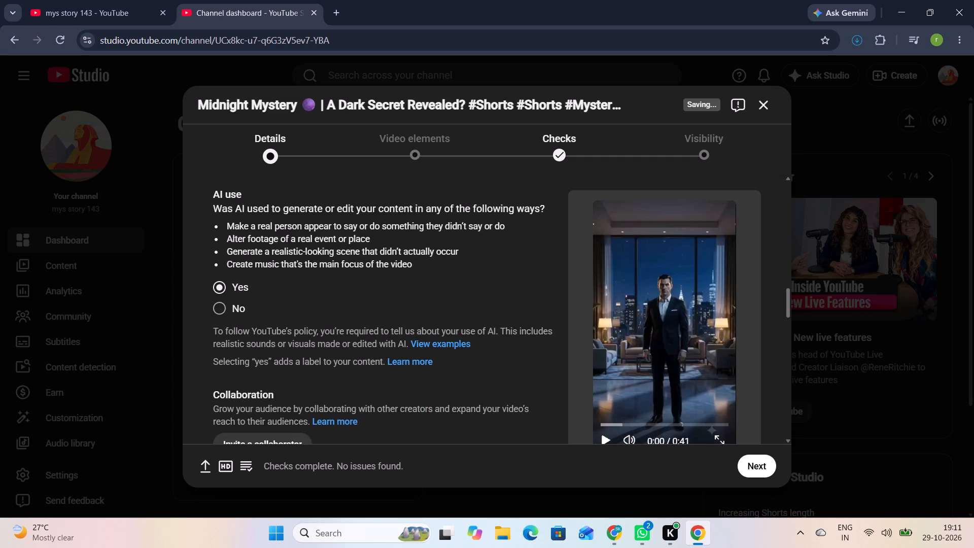
pyautogui.scroll(-1, 358, 334)
pyautogui.scroll(-2, 272, 360)
pyautogui.hscroll(2, 272, 360)
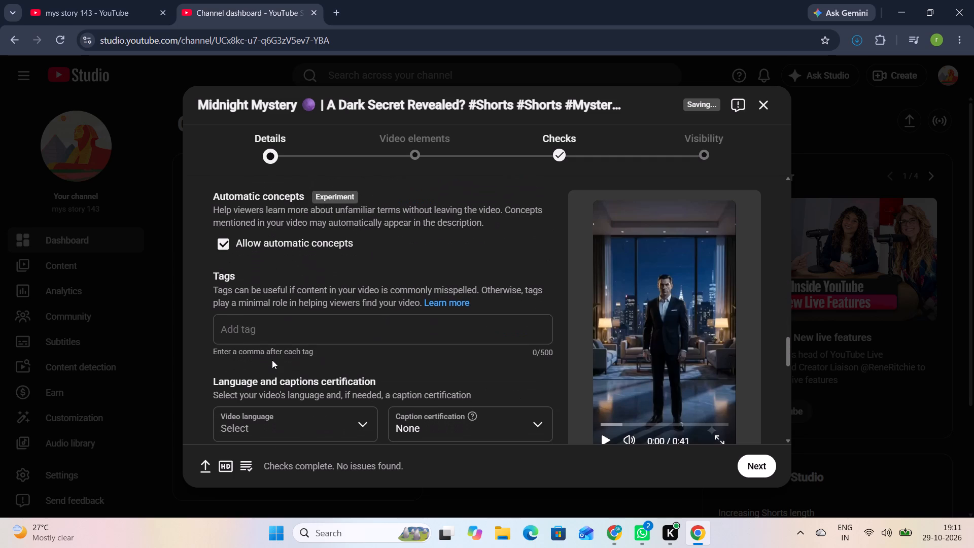
pyautogui.scroll(1, 304, 344)
pyautogui.scroll(-1, 304, 344)
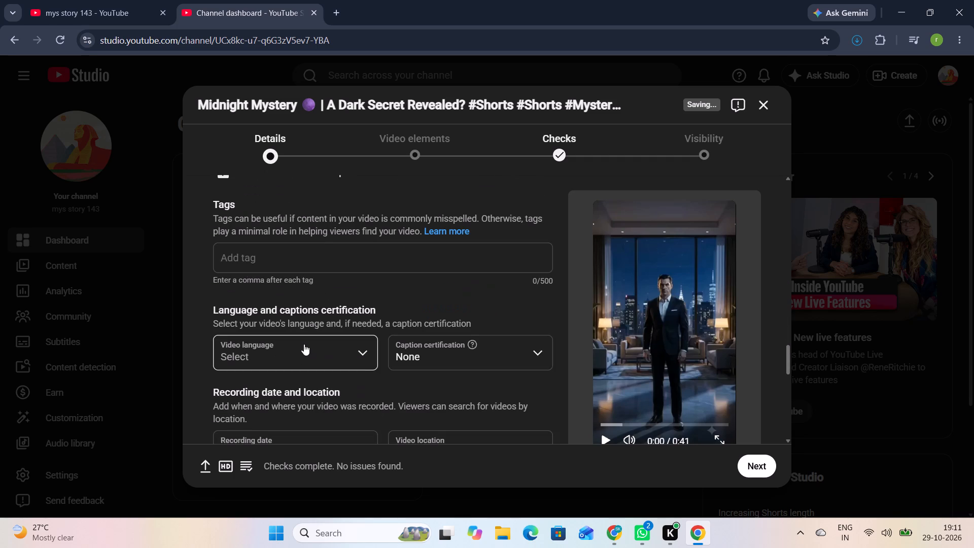
pyautogui.click(304, 344)
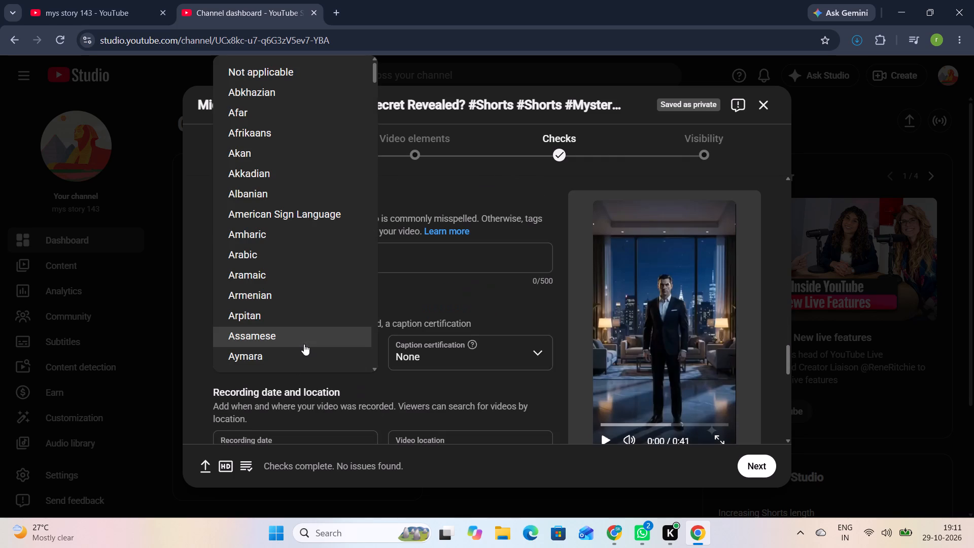
pyautogui.scroll(-16, 304, 250)
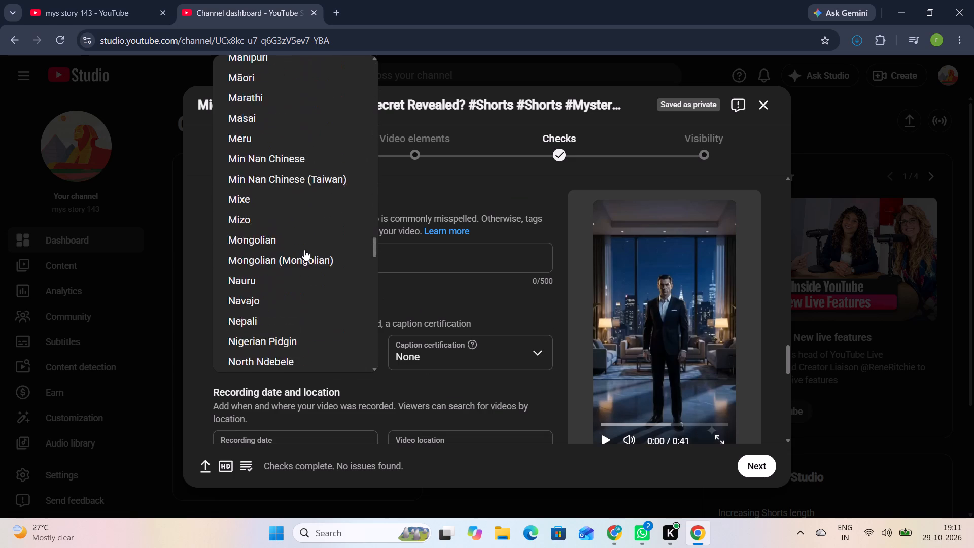
pyautogui.scroll(13, 304, 250)
pyautogui.scroll(12, 304, 250)
pyautogui.scroll(-2, 304, 250)
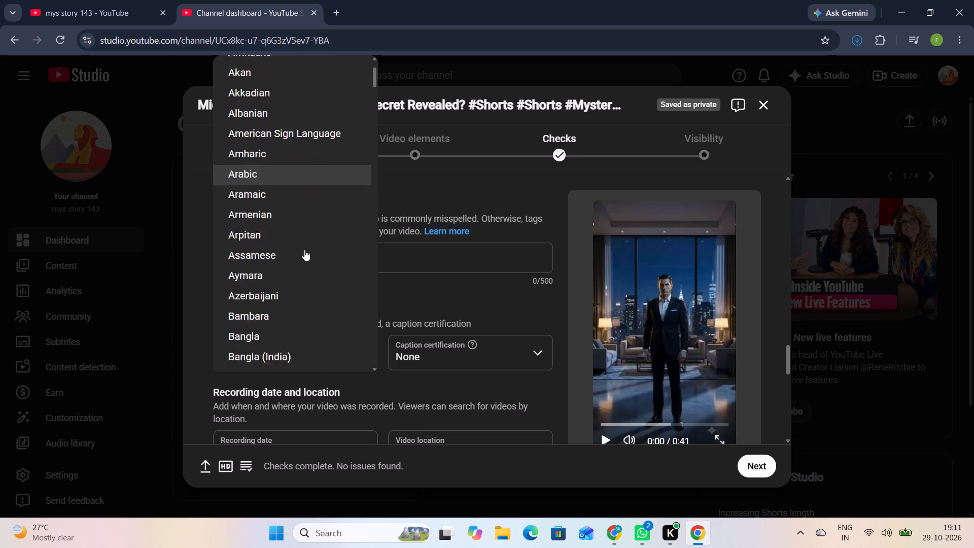
pyautogui.scroll(-9, 304, 250)
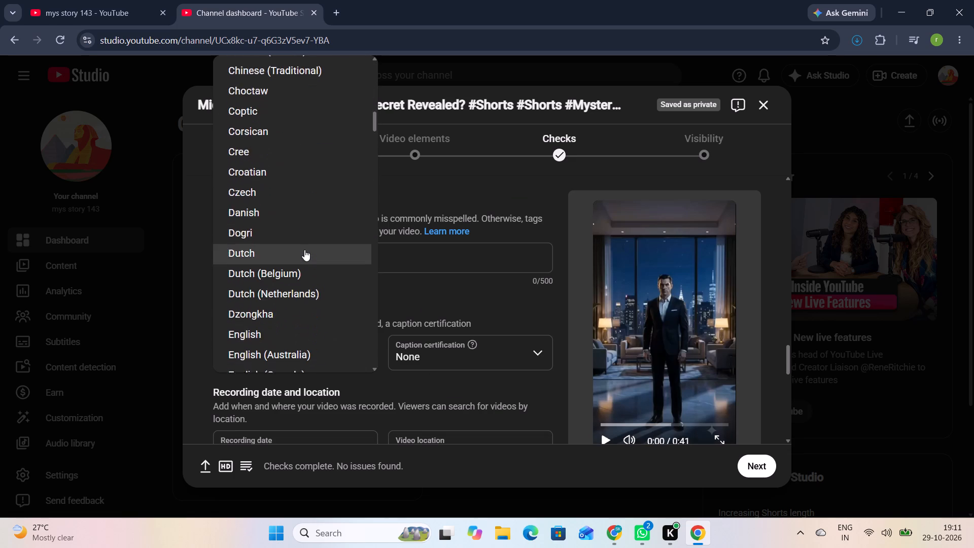
pyautogui.scroll(-2, 304, 250)
pyautogui.click(290, 184)
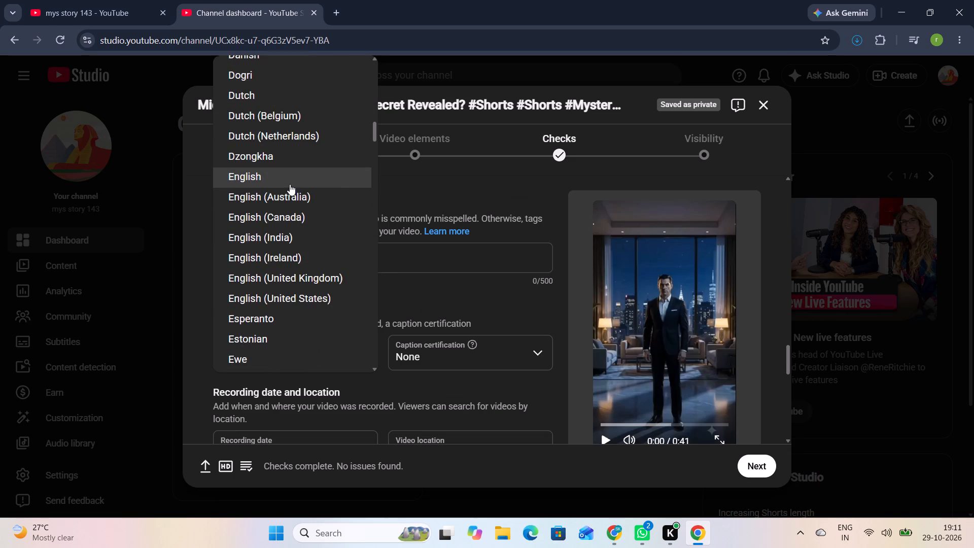
pyautogui.click(481, 357)
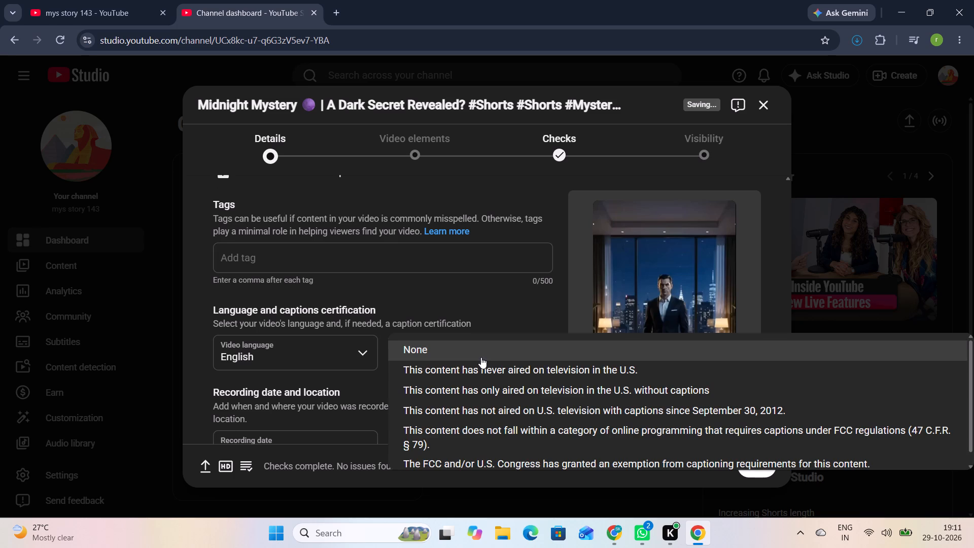
pyautogui.click(481, 357)
# Keep the remaining video details as they are and advance past the video elements and checks stages to the visibility settings.
pyautogui.scroll(-2, 421, 379)
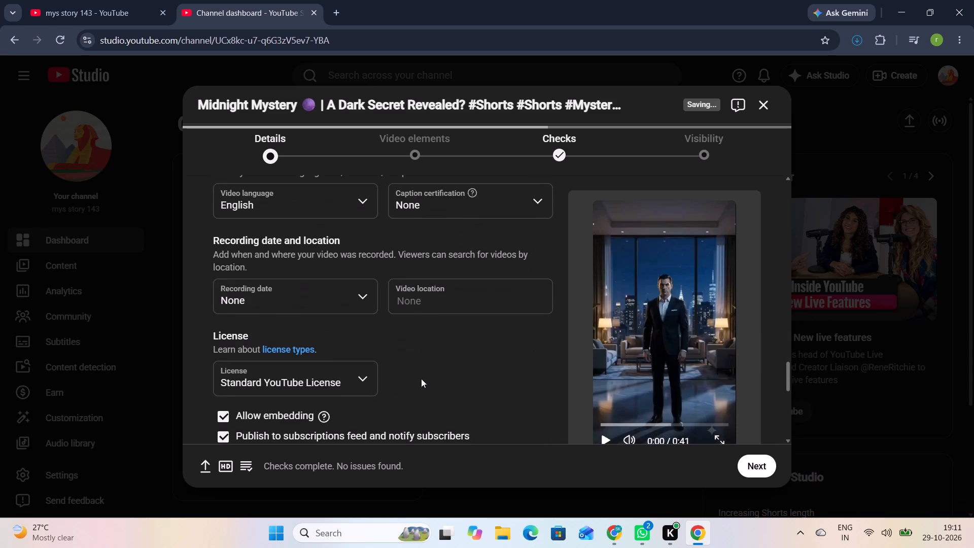
pyautogui.scroll(-1, 436, 315)
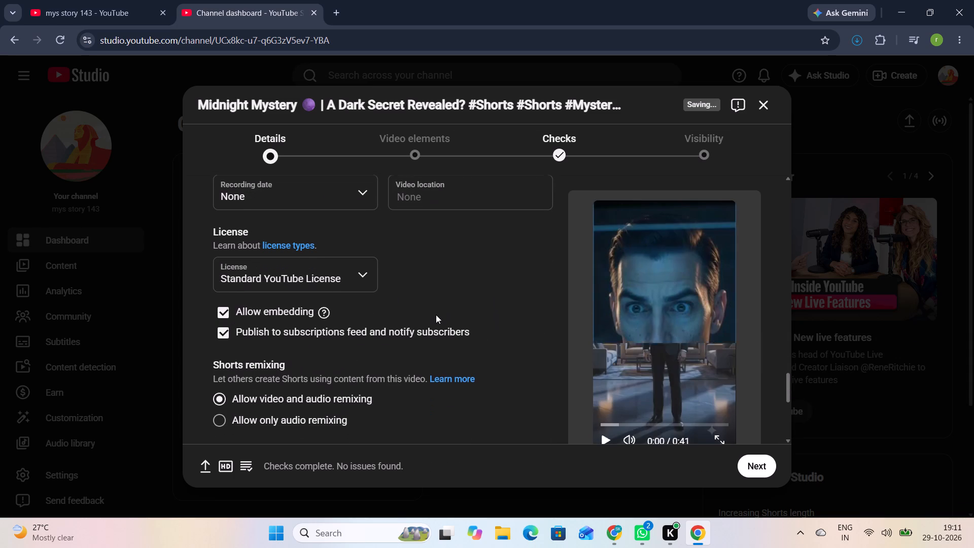
pyautogui.scroll(-4, 345, 332)
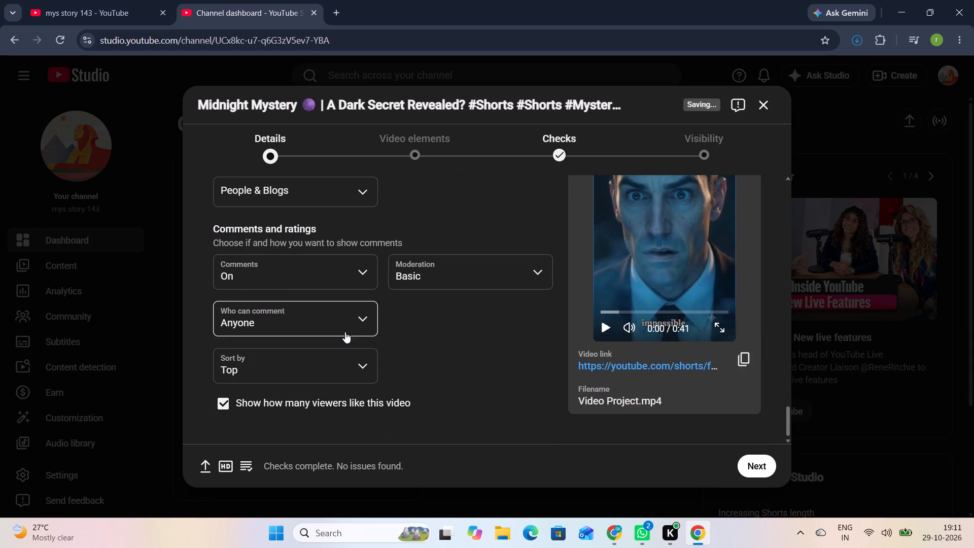
pyautogui.click(764, 471)
pyautogui.moveTo(764, 471); pyautogui.dragTo(373, 239)
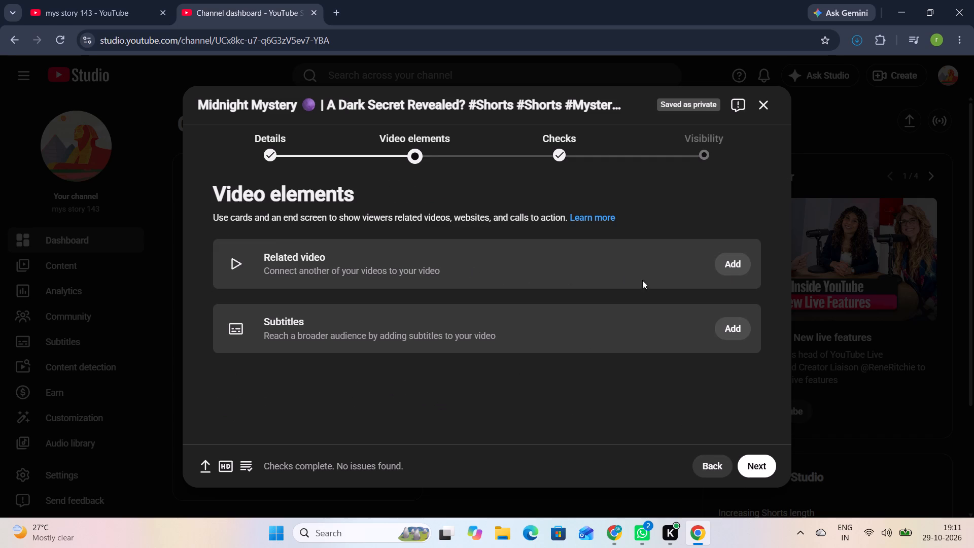
pyautogui.click(759, 454)
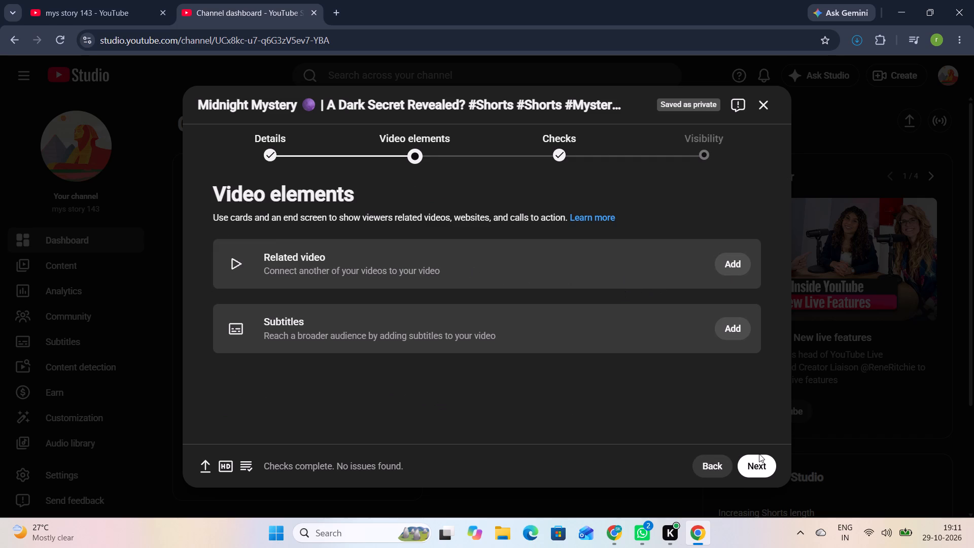
pyautogui.click(759, 460)
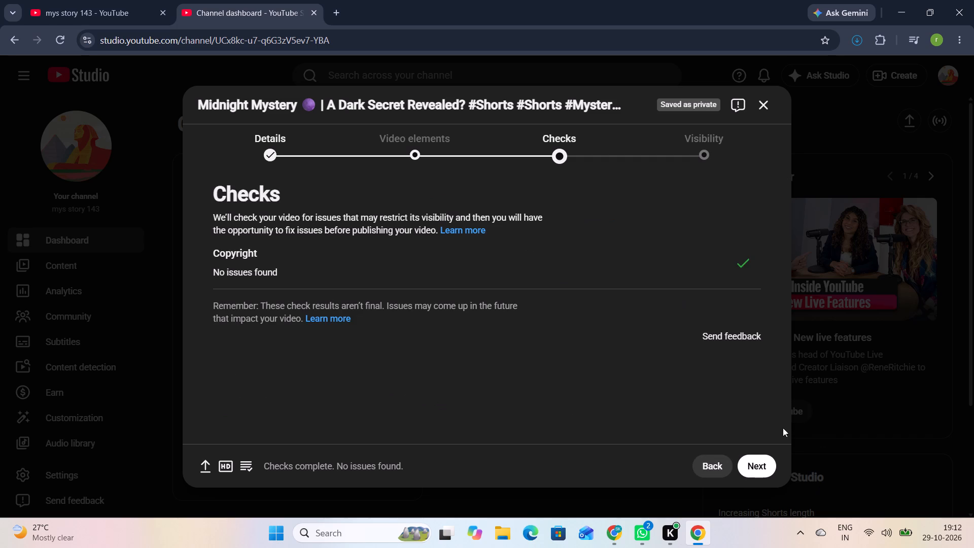
pyautogui.click(755, 470)
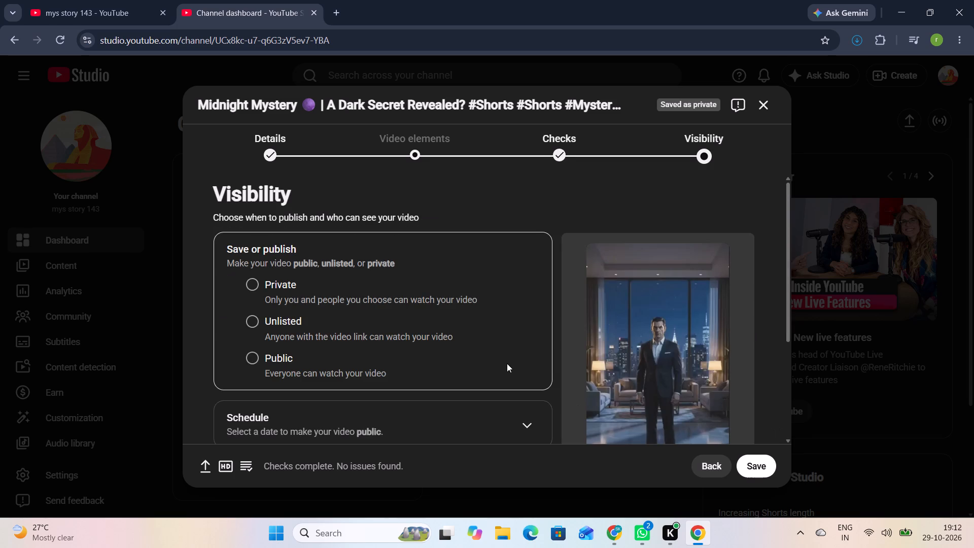
# Set the video's visibility to Public without scheduling it, publish it, and dismiss the share dialog.
pyautogui.click(252, 354)
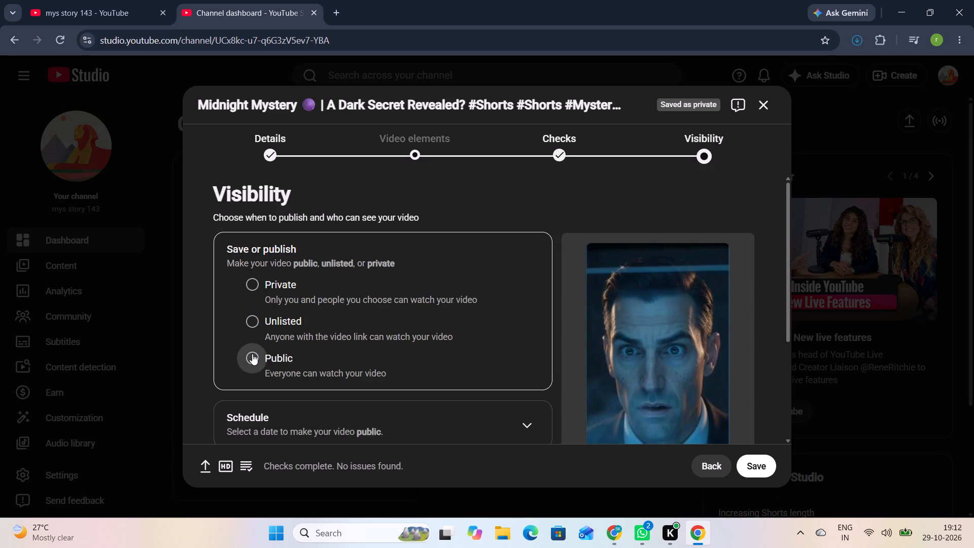
pyautogui.scroll(-2, 448, 340)
pyautogui.click(438, 269)
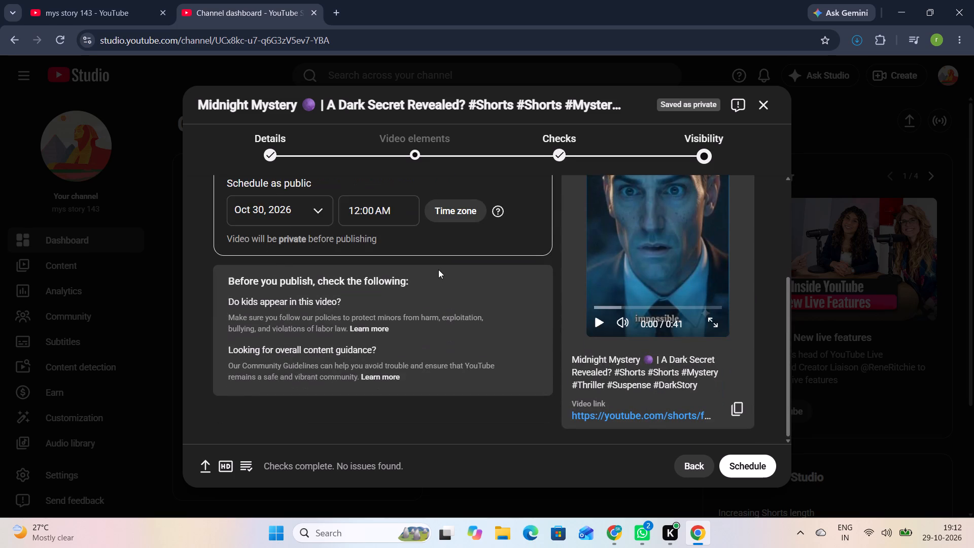
pyautogui.click(512, 271)
pyautogui.scroll(1, 480, 329)
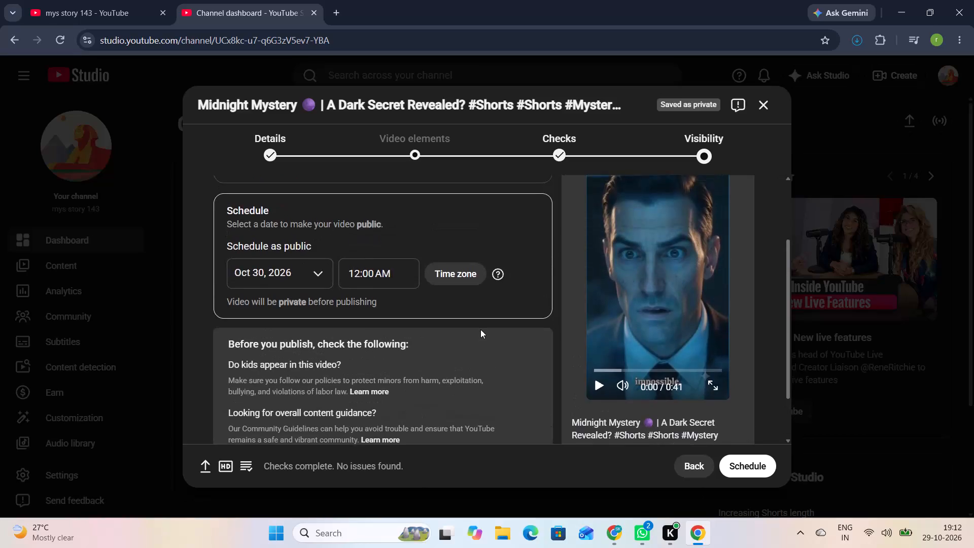
pyautogui.scroll(1, 480, 329)
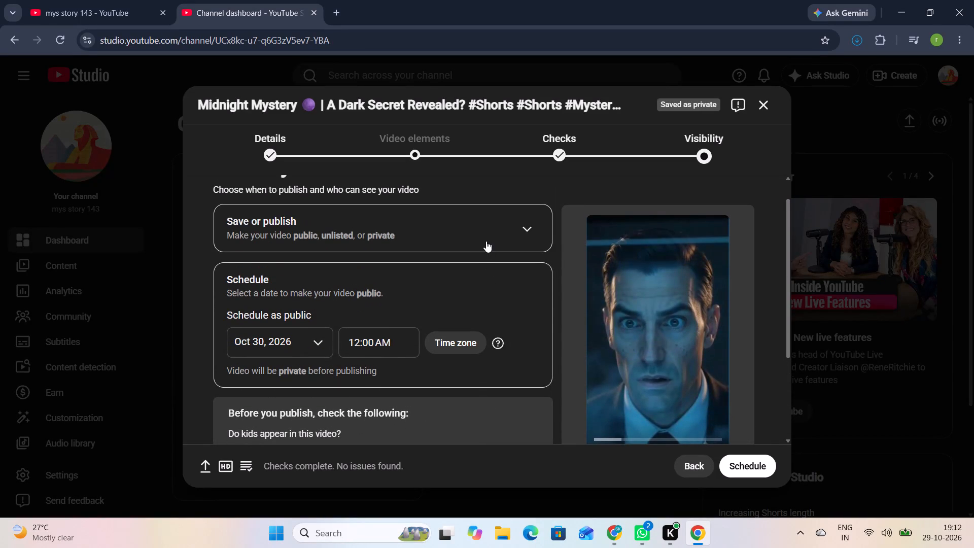
pyautogui.click(486, 241)
pyautogui.click(280, 349)
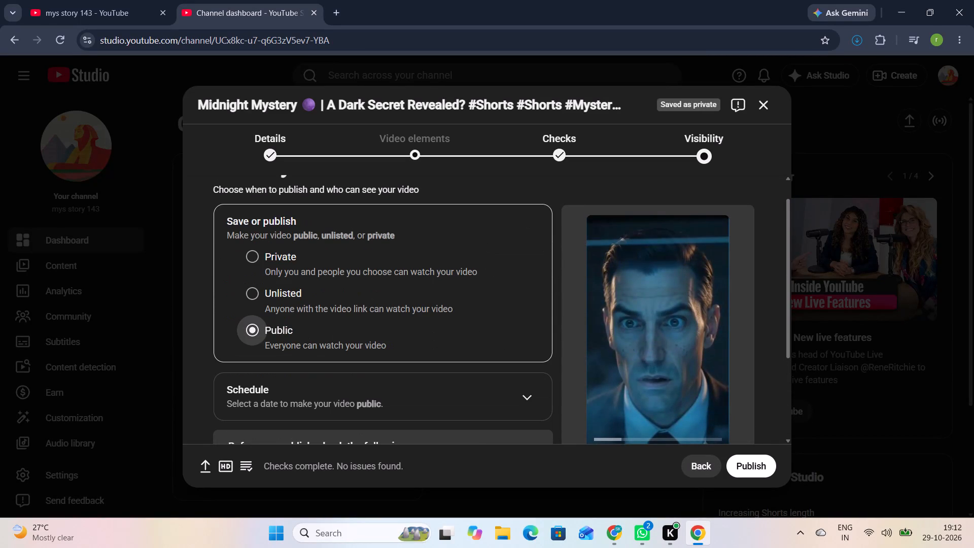
pyautogui.click(200, 356)
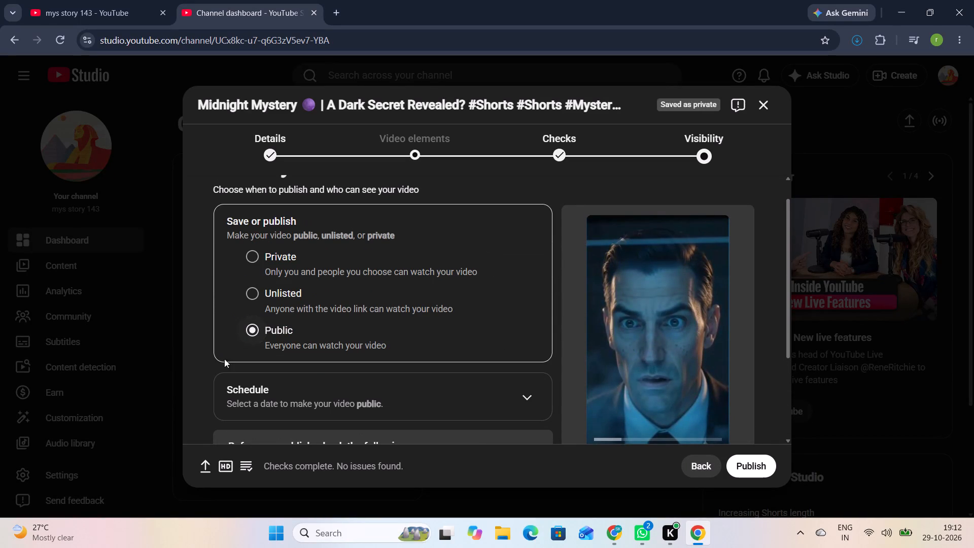
pyautogui.scroll(-1, 447, 403)
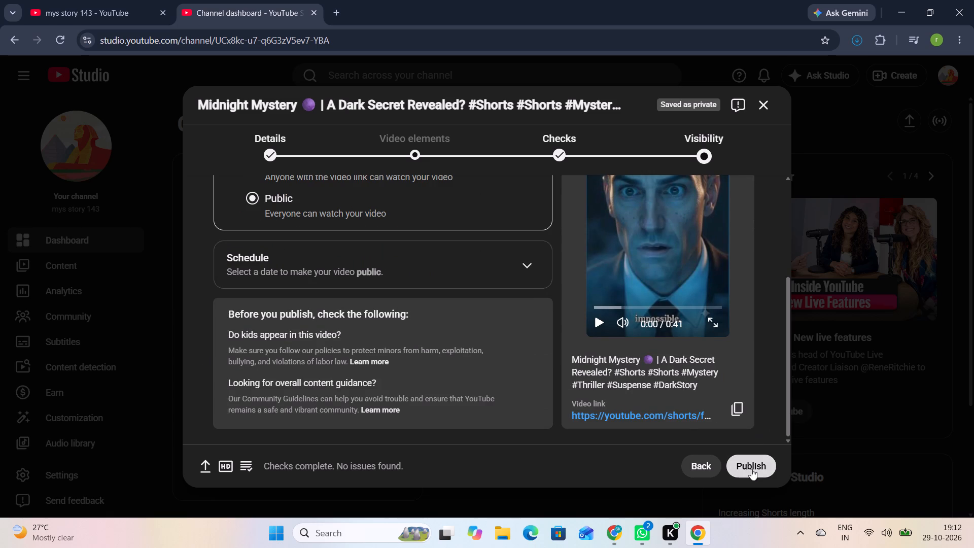
pyautogui.click(760, 471)
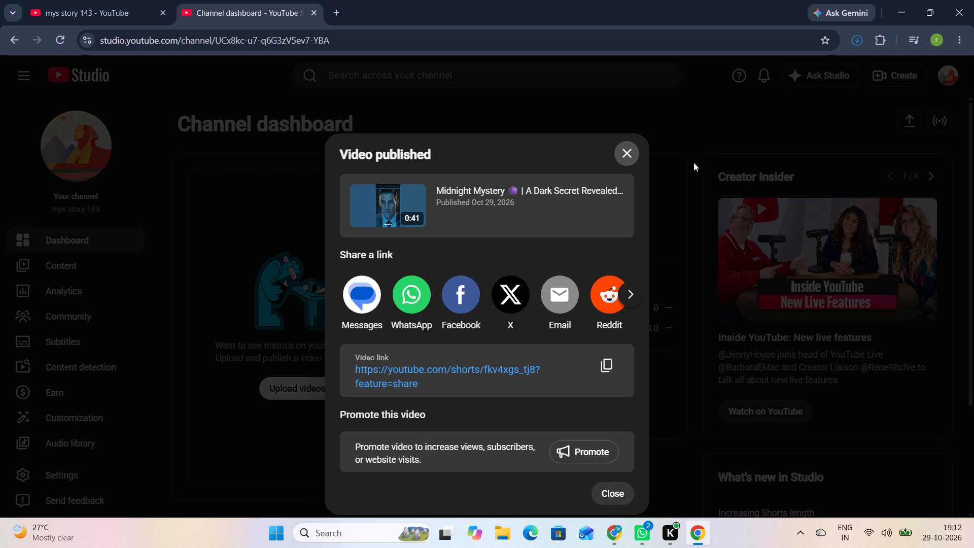
pyautogui.click(632, 150)
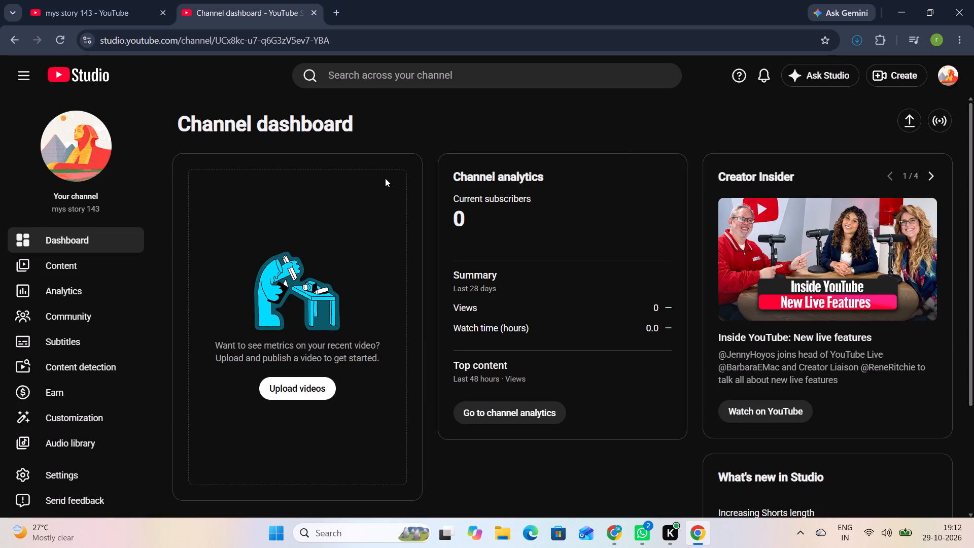
# Look at the channel's content page and dashboard, then open the Earn page to view the monetization options.
pyautogui.click(86, 256)
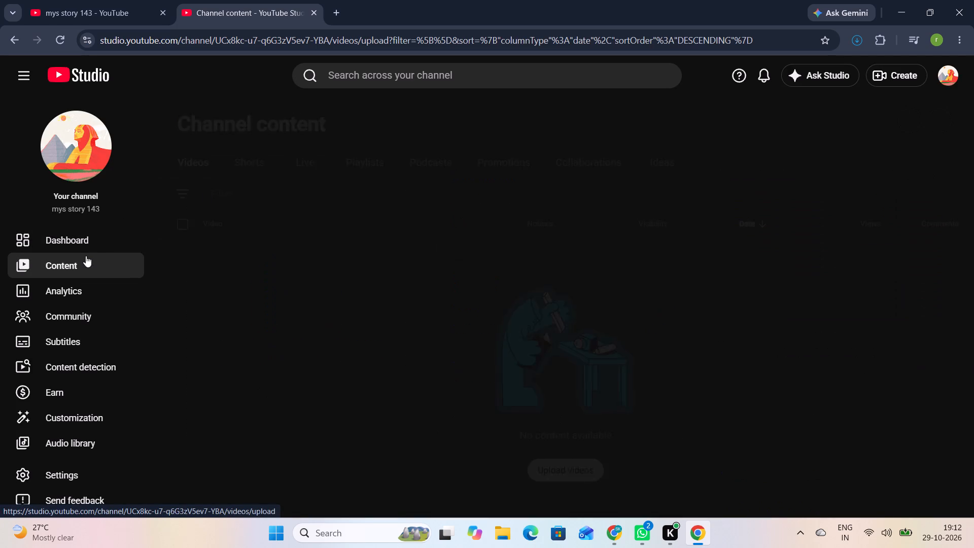
pyautogui.click(103, 238)
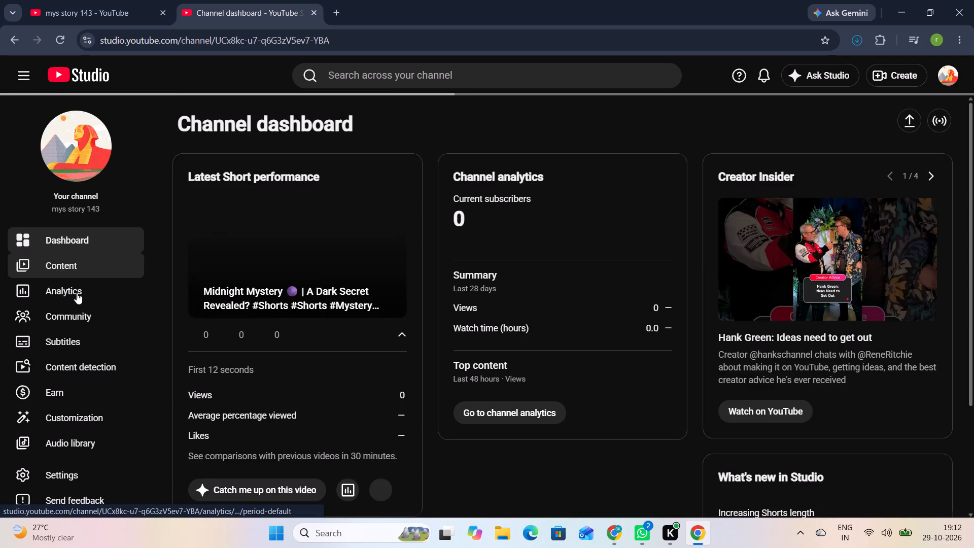
pyautogui.click(63, 395)
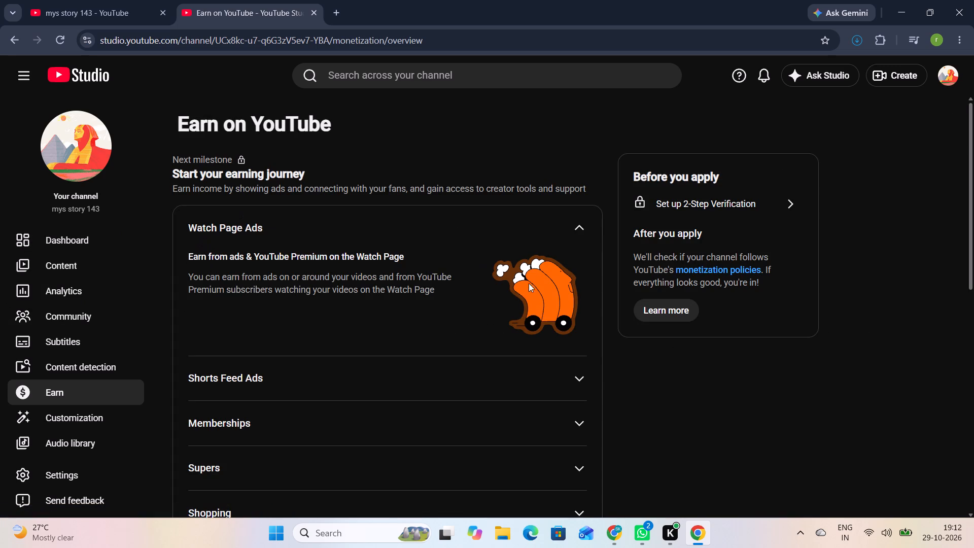
# Request a notification for when the channel becomes eligible for monetization.
pyautogui.click(700, 204)
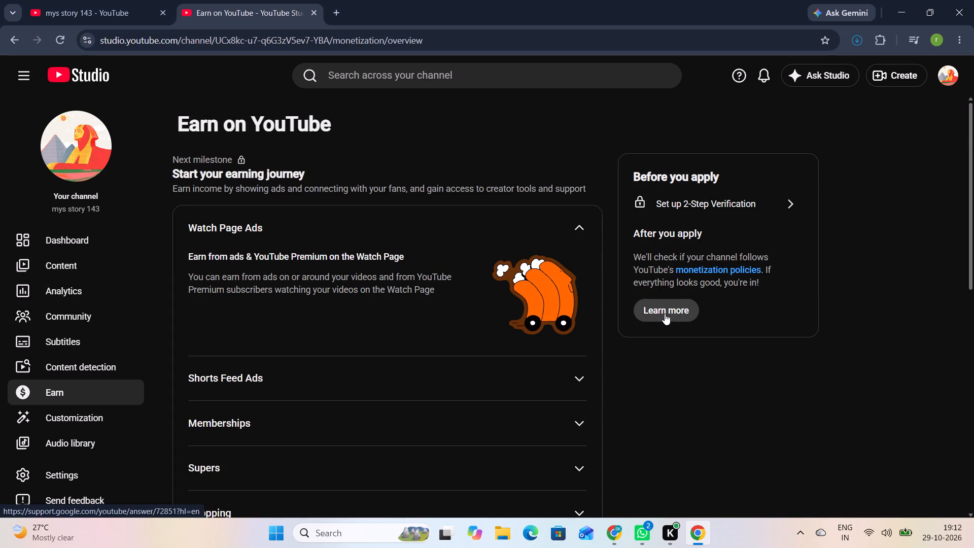
pyautogui.scroll(-6, 475, 334)
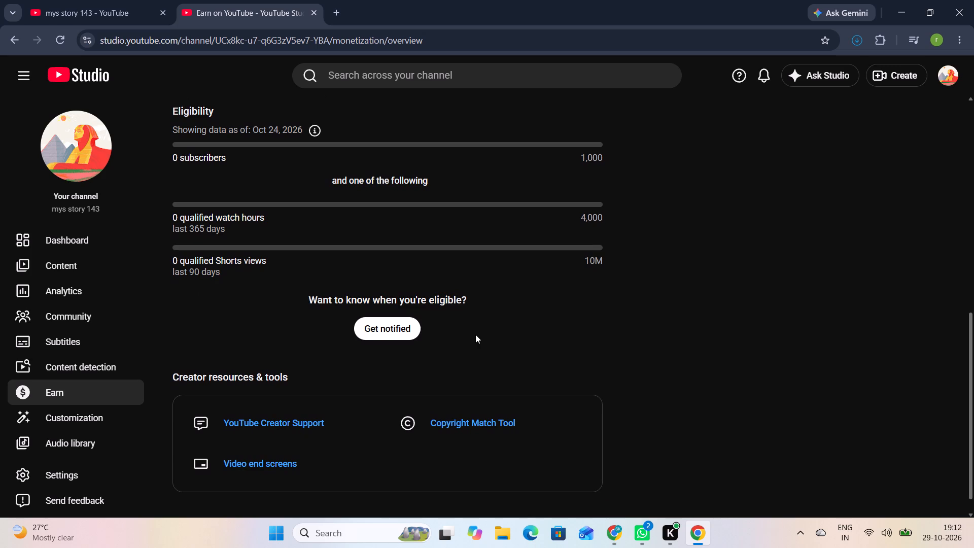
pyautogui.click(417, 325)
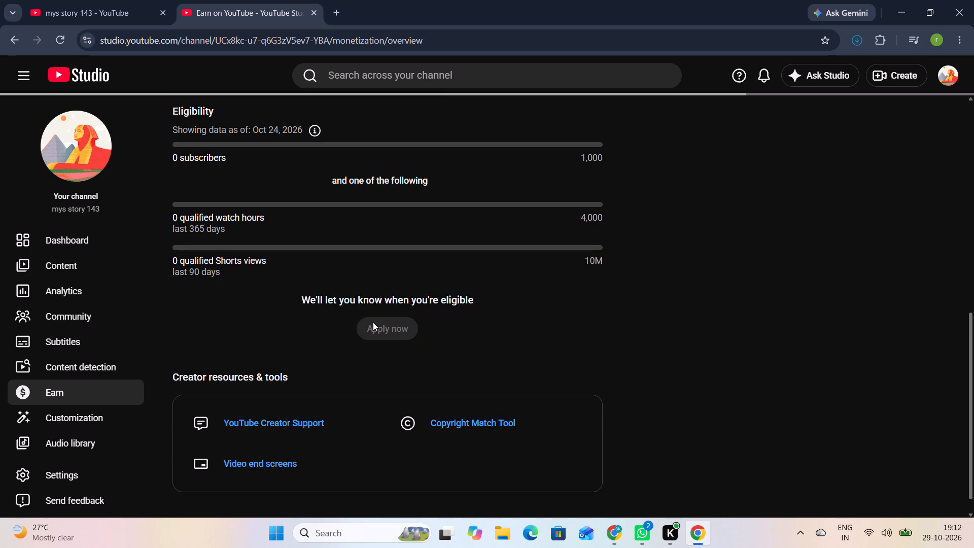
pyautogui.scroll(-4, 373, 322)
pyautogui.scroll(1, 373, 322)
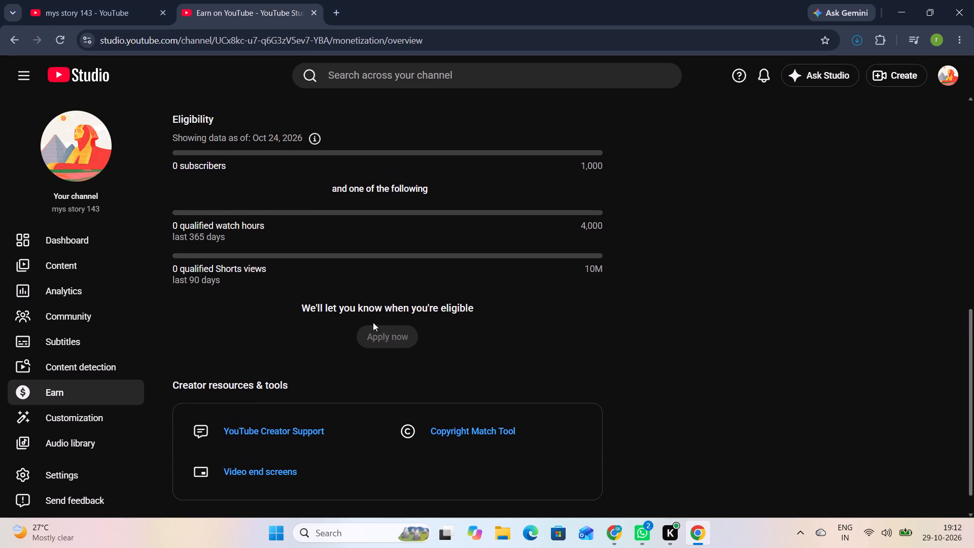
# Open the channel's public page from the dashboard, play the Midnight Mystery Short at full volume, and close its tab.
pyautogui.click(58, 84)
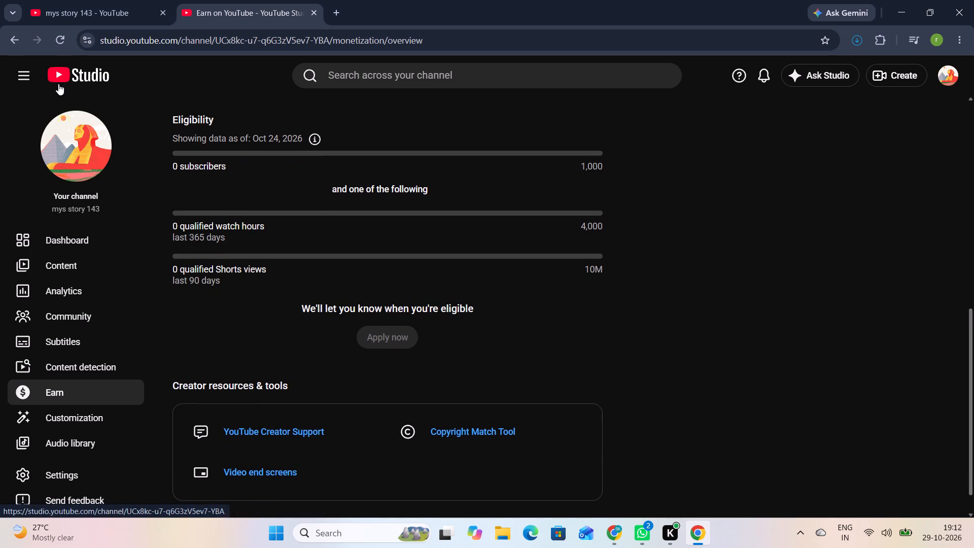
pyautogui.click(467, 338)
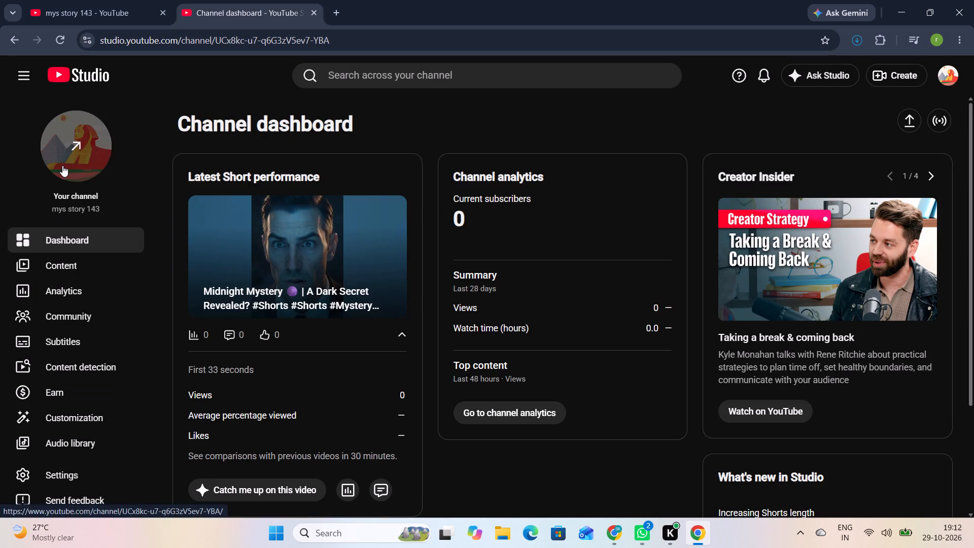
pyautogui.click(62, 165)
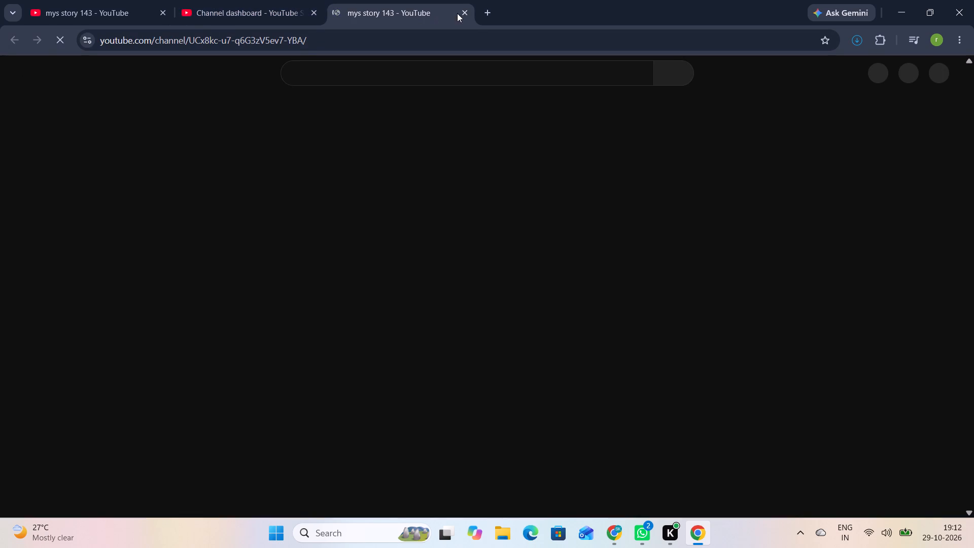
pyautogui.click(463, 13)
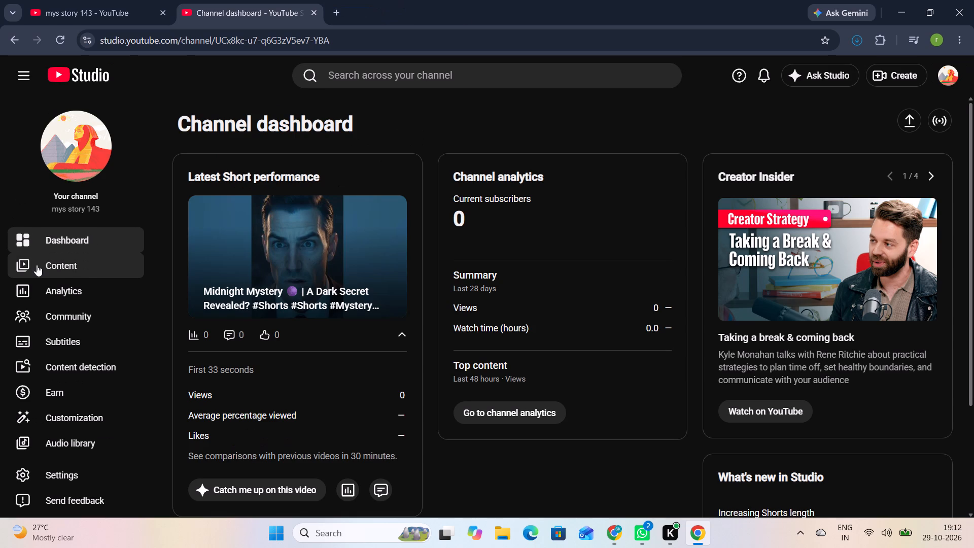
pyautogui.click(66, 208)
pyautogui.click(76, 185)
pyautogui.click(82, 167)
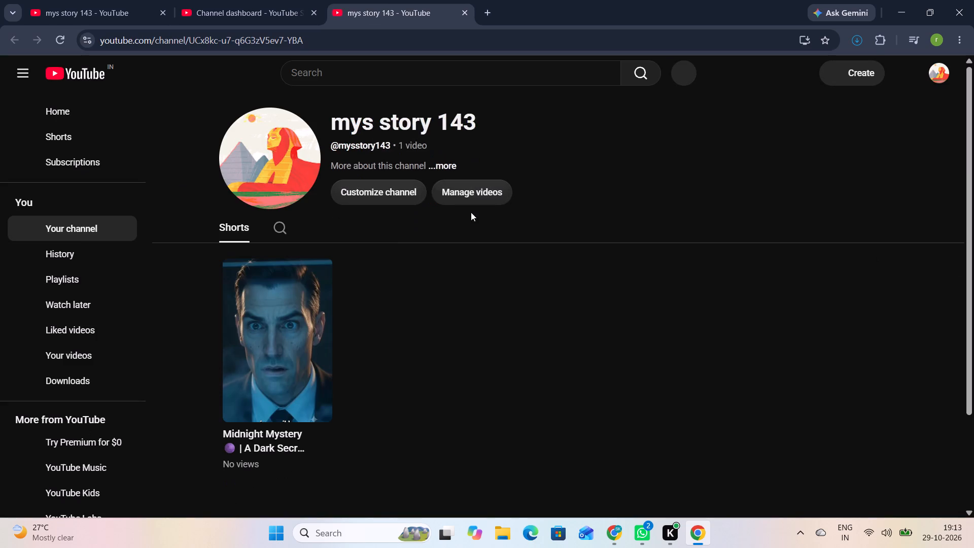
pyautogui.click(269, 320)
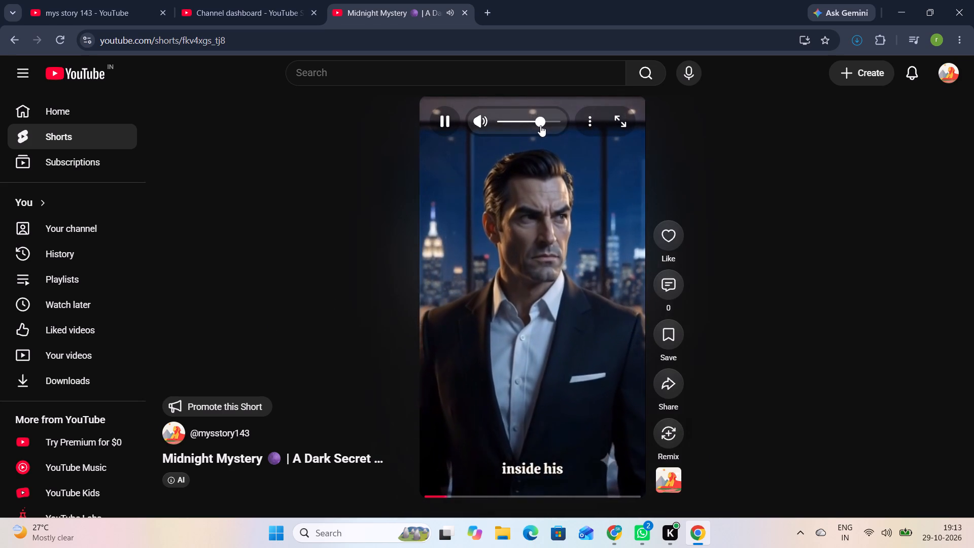
pyautogui.moveTo(540, 125); pyautogui.dragTo(637, 152)
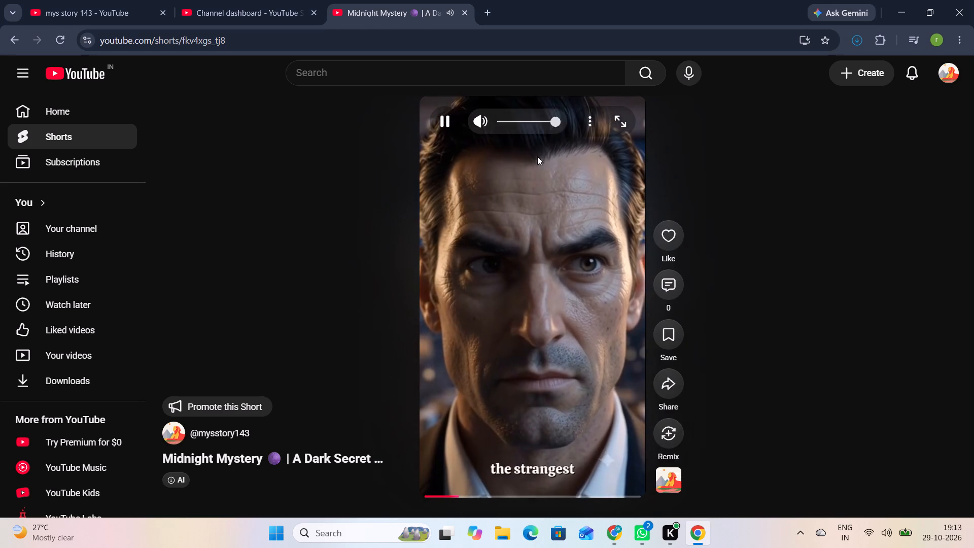
pyautogui.click(45, 65)
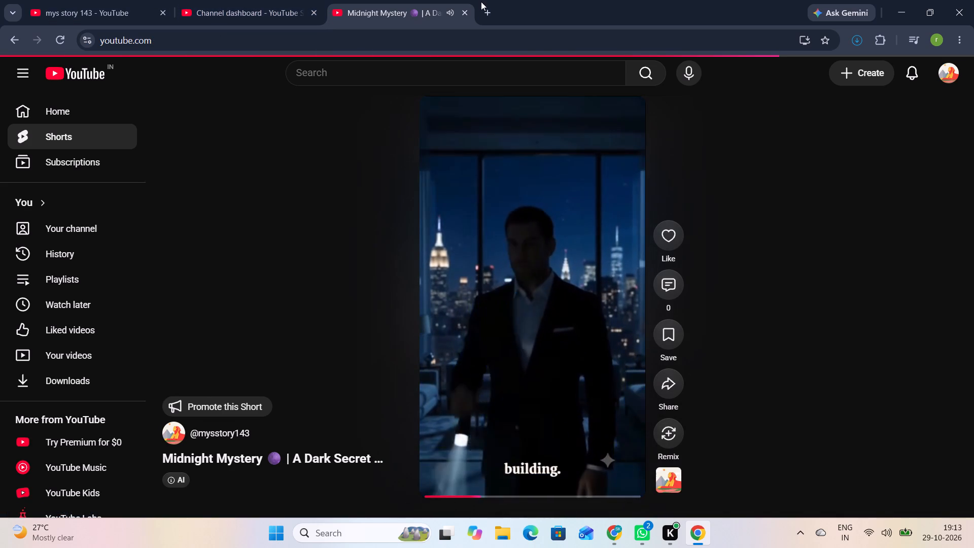
pyautogui.click(461, 15)
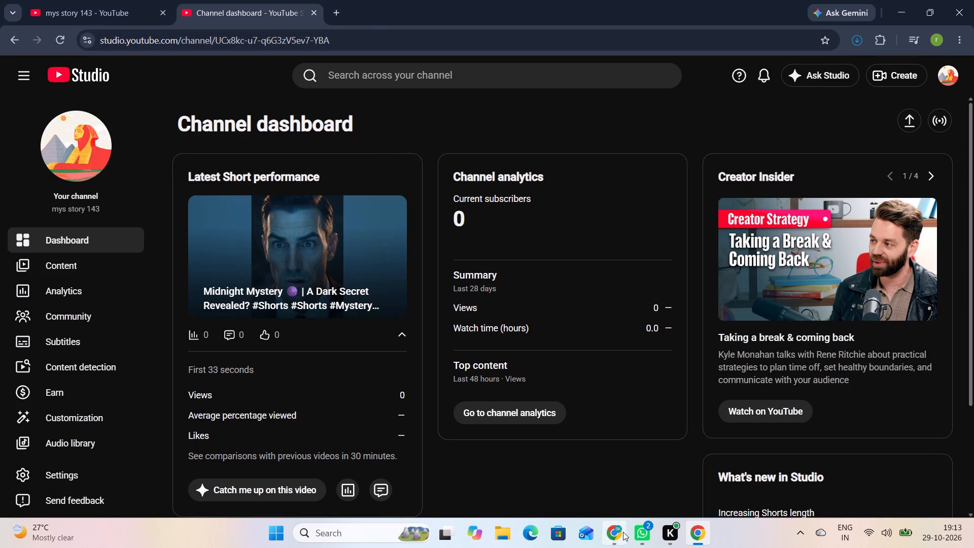
# In File Explorer, delete the Video Project MP4 from the Downloads folder and open the final folder.
pyautogui.click(508, 545)
pyautogui.click(194, 287)
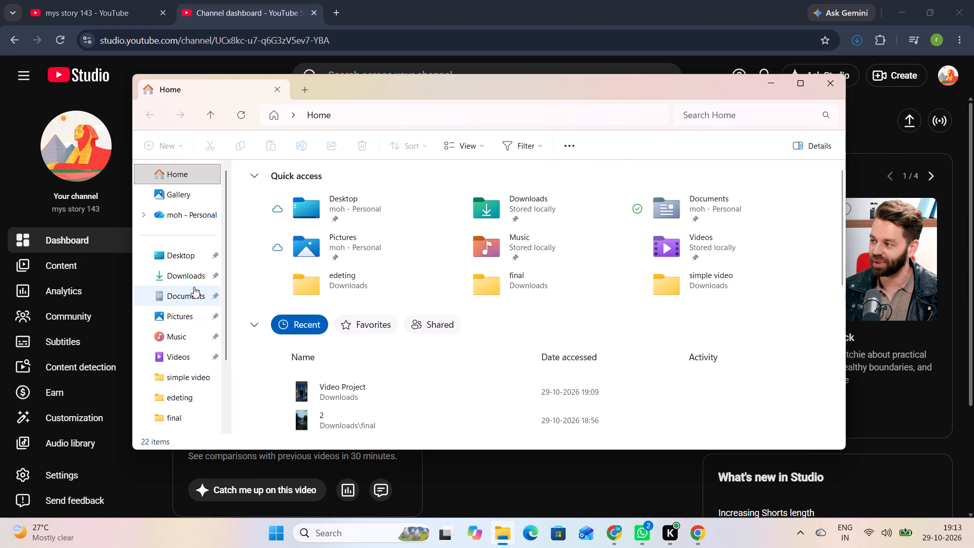
pyautogui.click(193, 281)
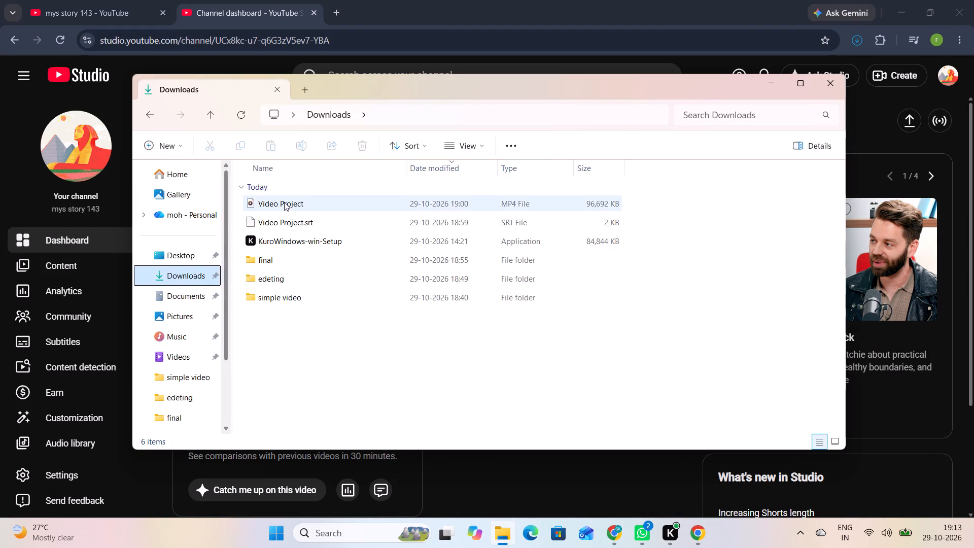
pyautogui.click(285, 202)
pyautogui.press('Delete')
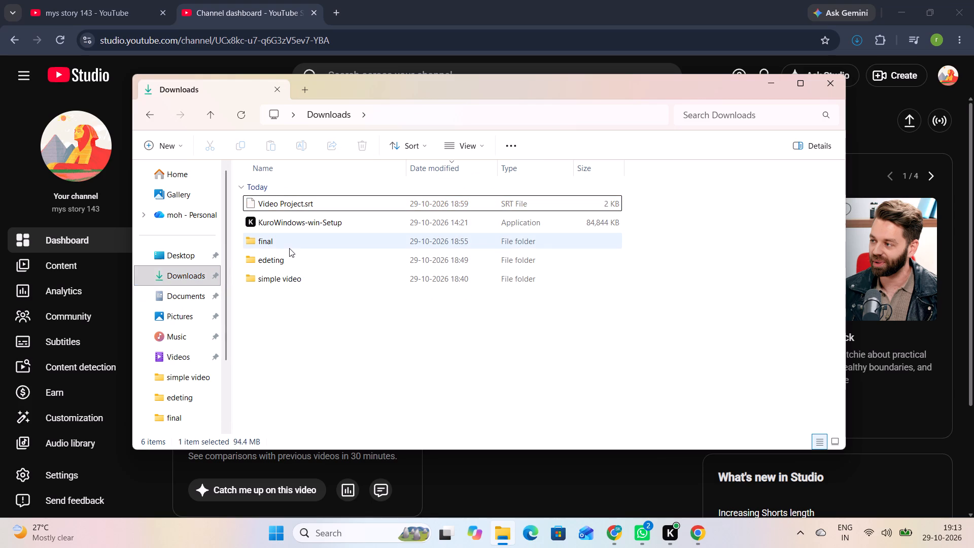
pyautogui.doubleClick(289, 248)
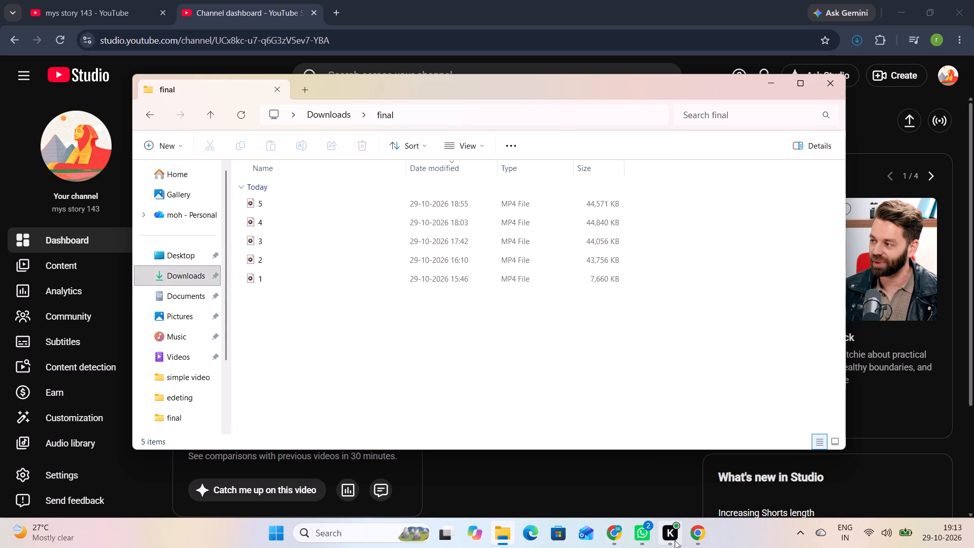
# Switch to the Clipchamp project, return to editing, and undo all edits until the timeline is empty.
pyautogui.click(615, 538)
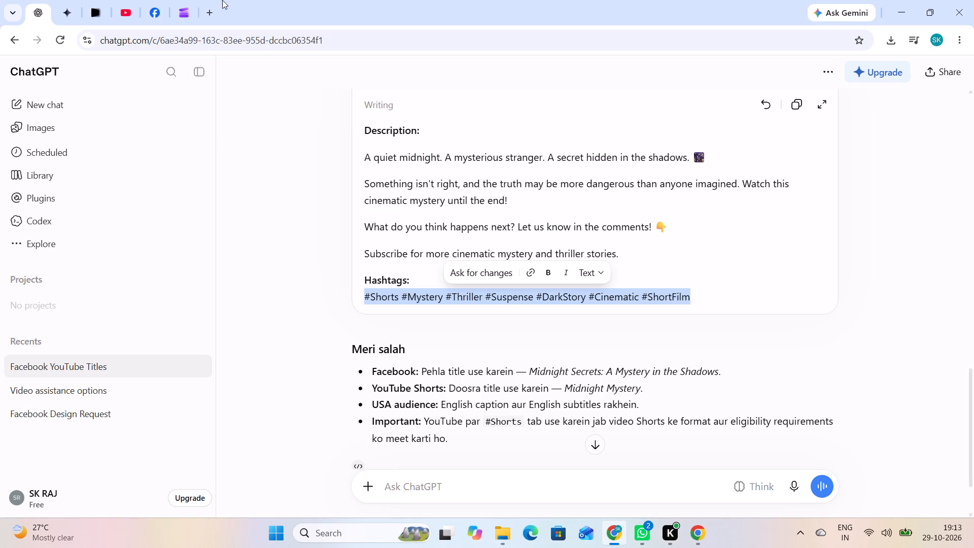
pyautogui.click(171, 3)
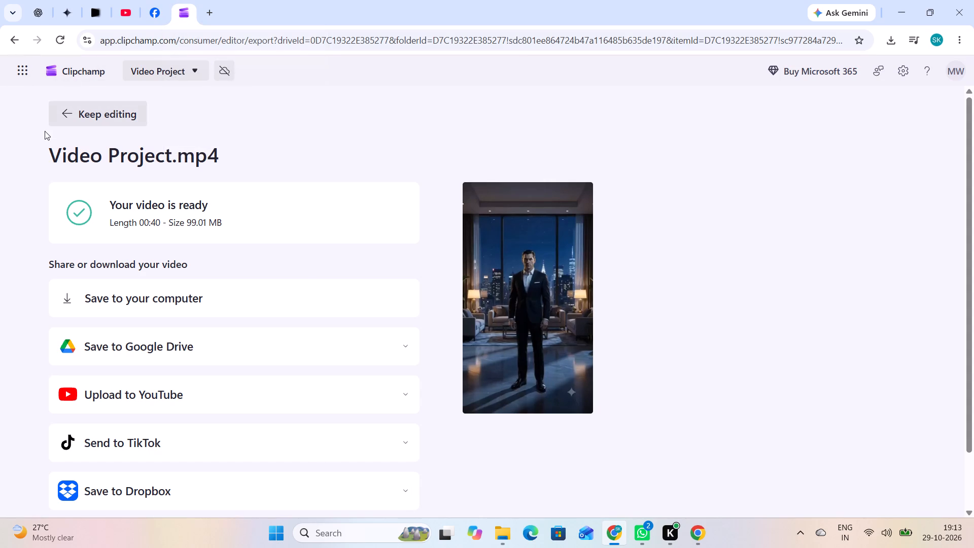
pyautogui.click(67, 110)
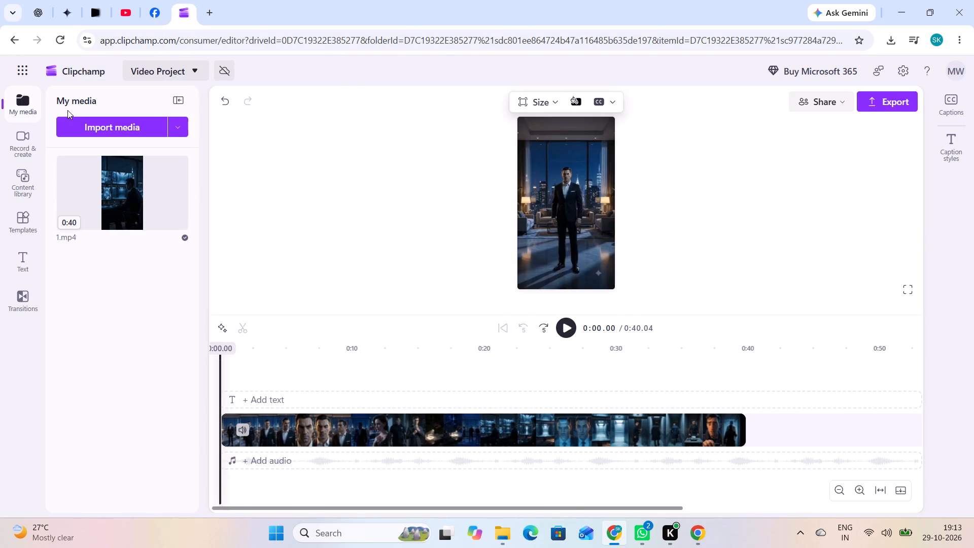
pyautogui.hotkey('ctrl', 'z')
pyautogui.hotkey('ctrl', 'z')
pyautogui.hotkey('ctrl', 'z')
pyautogui.hotkey('ctrl', 'z')
pyautogui.hotkey('ctrl', 'z')
pyautogui.hotkey('ctrl', 'z')
pyautogui.hotkey('ctrl', 'z')
pyautogui.hotkey('ctrl', 'z')
pyautogui.hotkey('ctrl', 'z')
pyautogui.hotkey('ctrl', 'z')
pyautogui.hotkey('ctrl', 'z')
pyautogui.hotkey('ctrl', 'z')
pyautogui.hotkey('ctrl', 'z')
pyautogui.hotkey('ctrl', 'z')
pyautogui.hotkey('ctrl', 'z')
pyautogui.hotkey('ctrl', 'z')
pyautogui.hotkey('ctrl', 'z')
pyautogui.hotkey('ctrl', 'z')
pyautogui.hotkey('ctrl', 'z')
pyautogui.hotkey('ctrl', 'z')
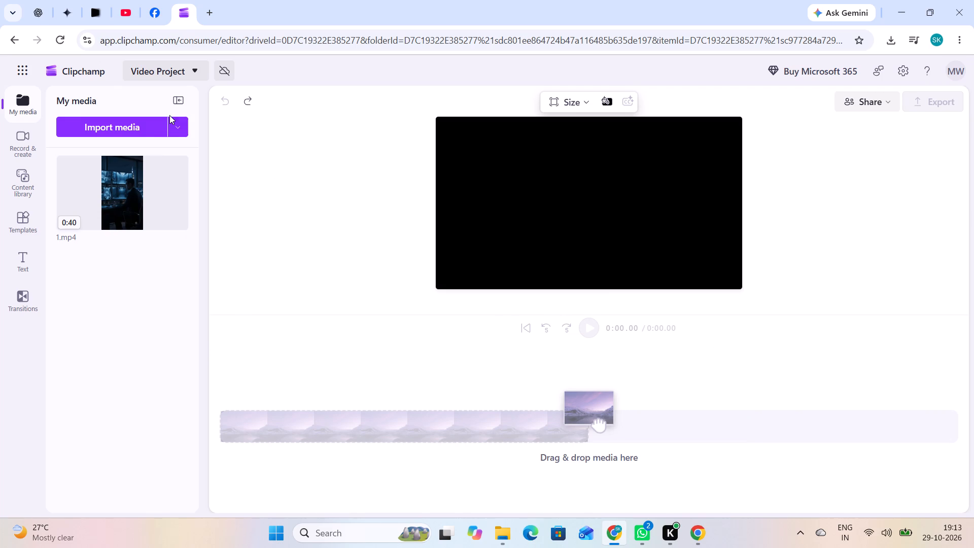
pyautogui.hotkey('ctrl', 'z')
# Remove the 1.mp4 asset from the project's media.
pyautogui.click(177, 163)
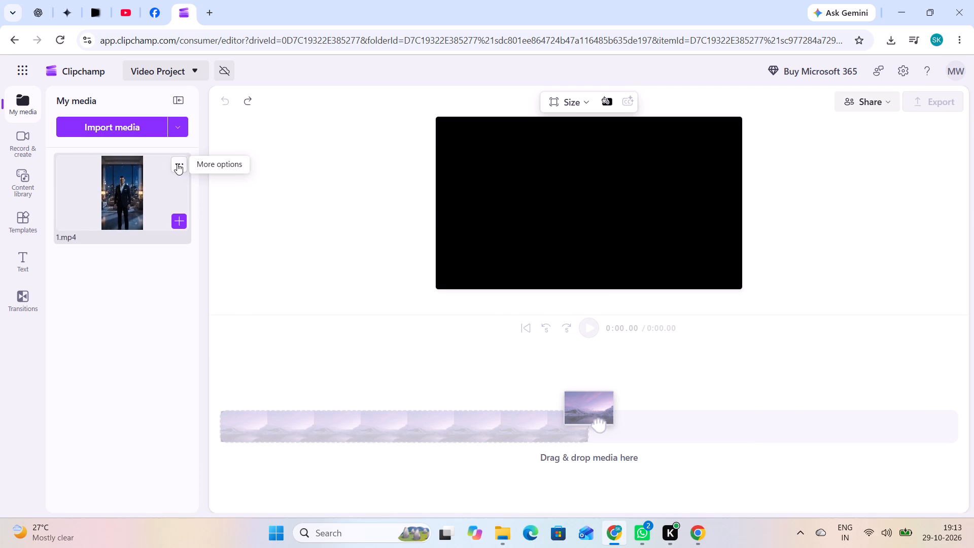
pyautogui.click(190, 202)
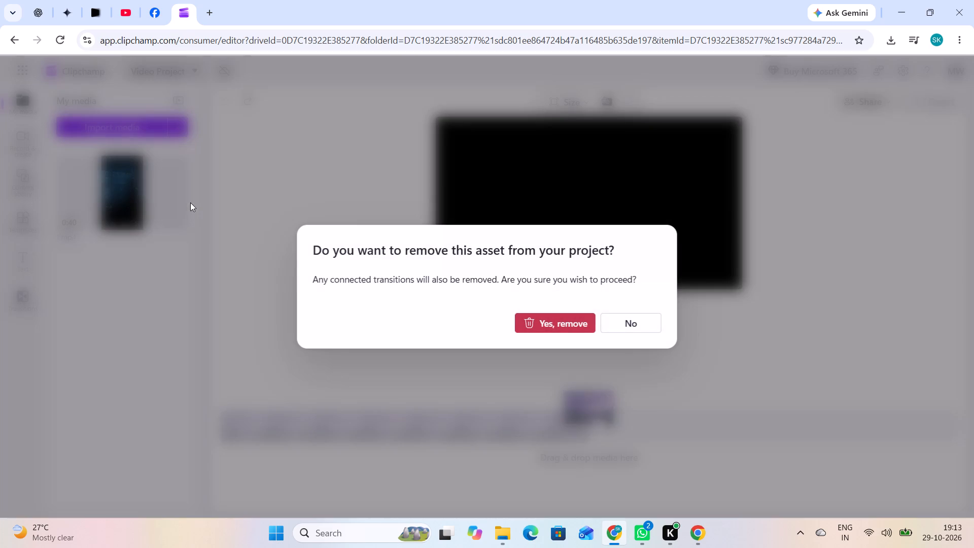
pyautogui.moveTo(556, 335); pyautogui.dragTo(556, 324)
pyautogui.click(556, 324)
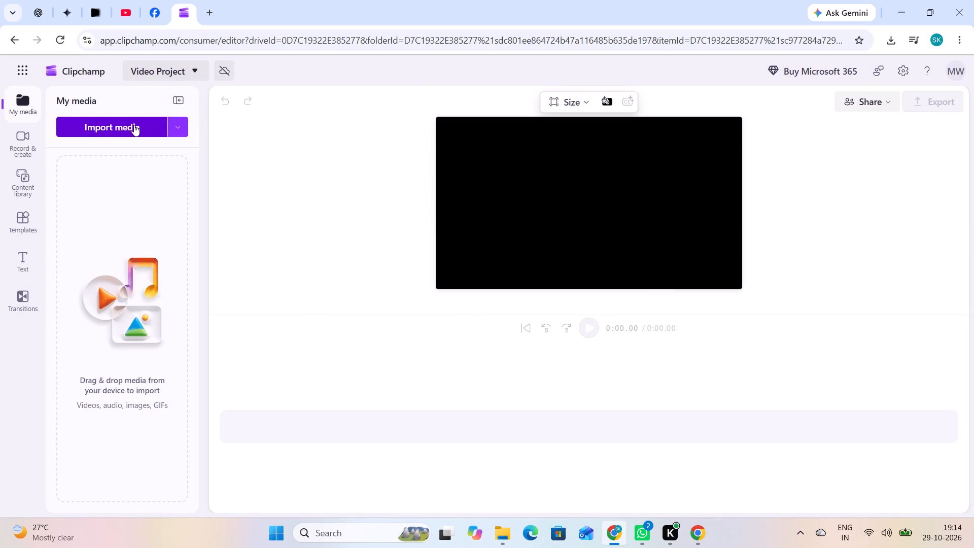
# Import video 2 from the final folder in Downloads and place it on the timeline.
pyautogui.click(134, 125)
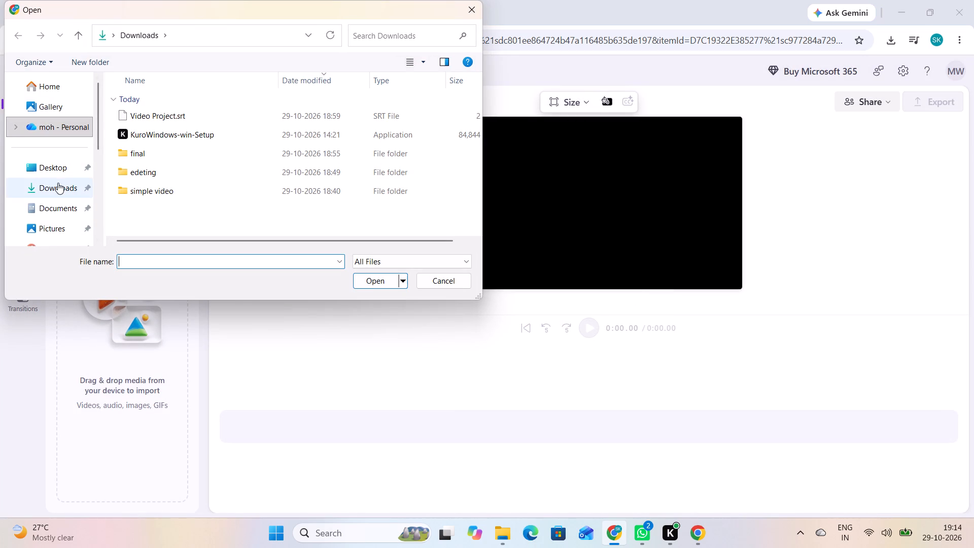
pyautogui.click(131, 156)
pyautogui.doubleClick(131, 156)
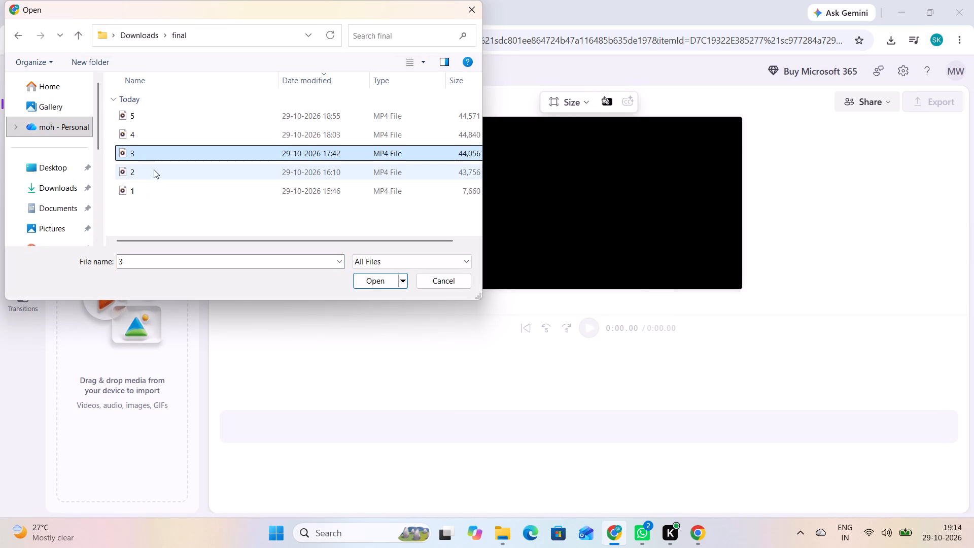
pyautogui.tripleClick(155, 170)
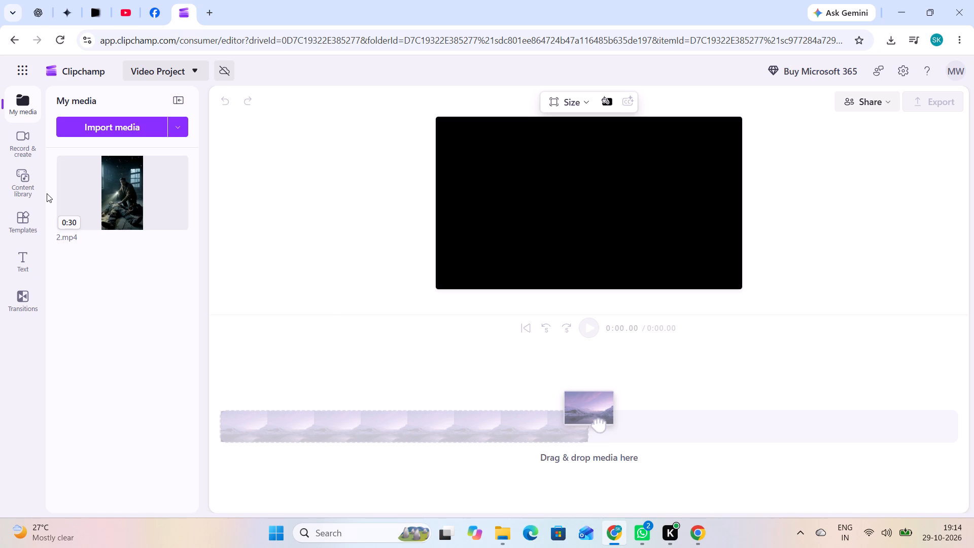
pyautogui.moveTo(110, 175); pyautogui.dragTo(462, 440)
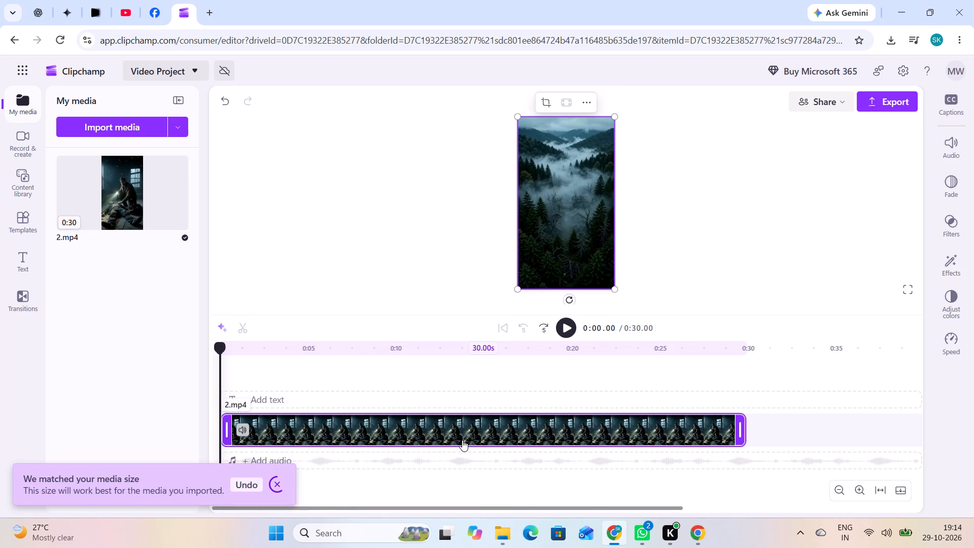
# Generate AI autocaptions for the 2.mp4 clip in English (United States), with captions shown in the video.
pyautogui.click(951, 91)
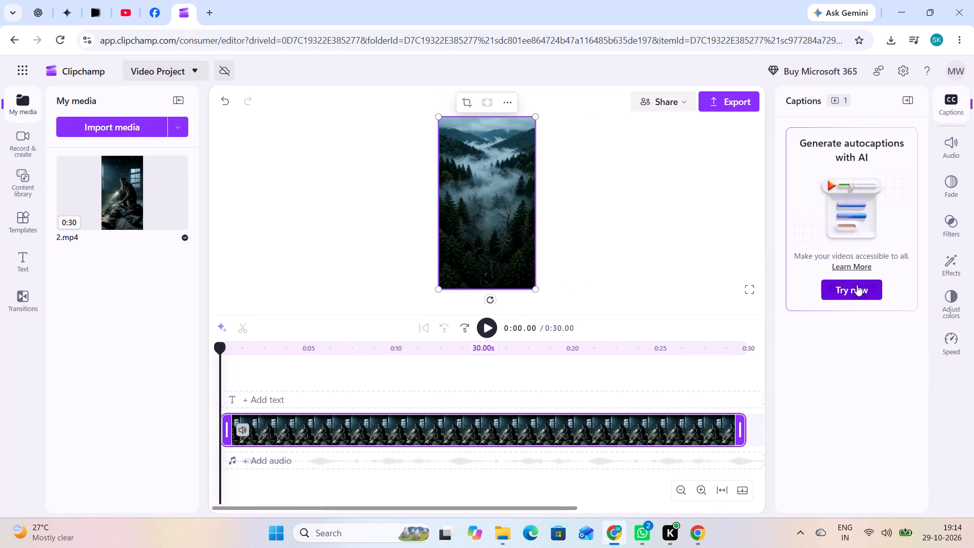
pyautogui.click(855, 285)
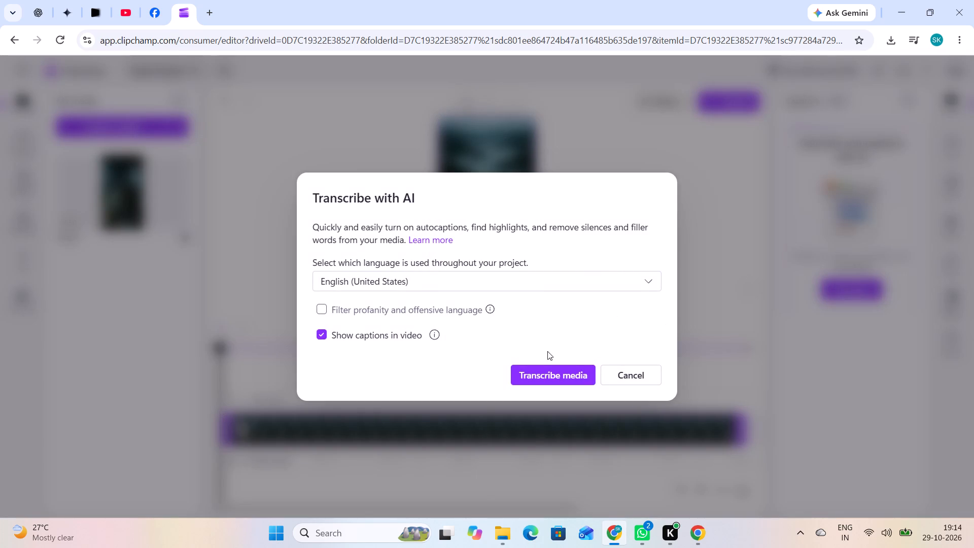
pyautogui.click(564, 370)
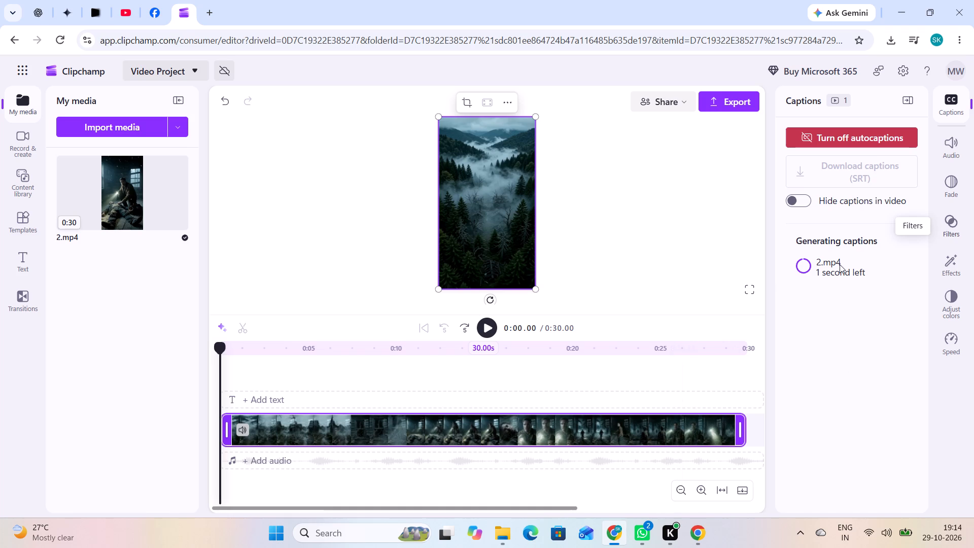
pyautogui.click(952, 110)
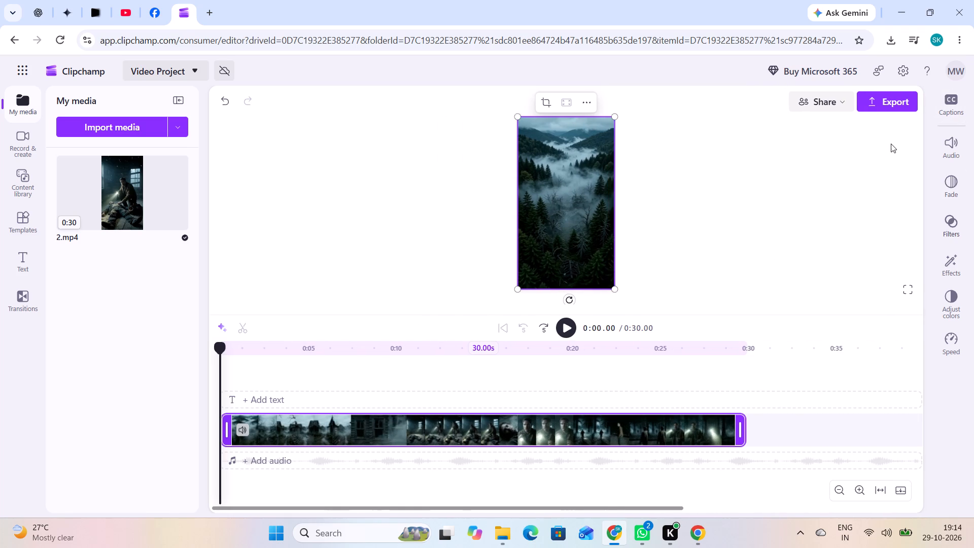
pyautogui.moveTo(853, 170); pyautogui.dragTo(969, 65)
pyautogui.click(955, 110)
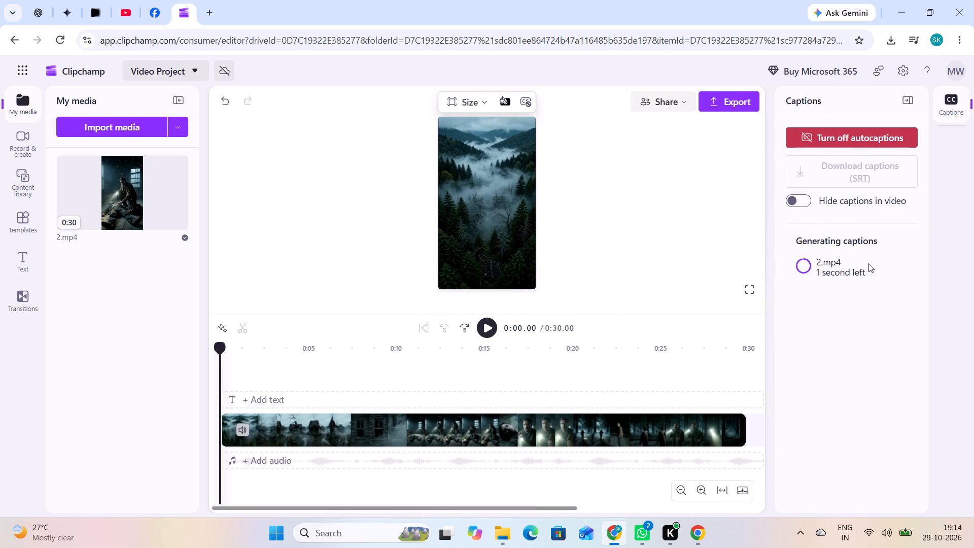
# Switch to the YouTube window and reload the mys story 143 channel page to check for the published Short.
pyautogui.click(705, 543)
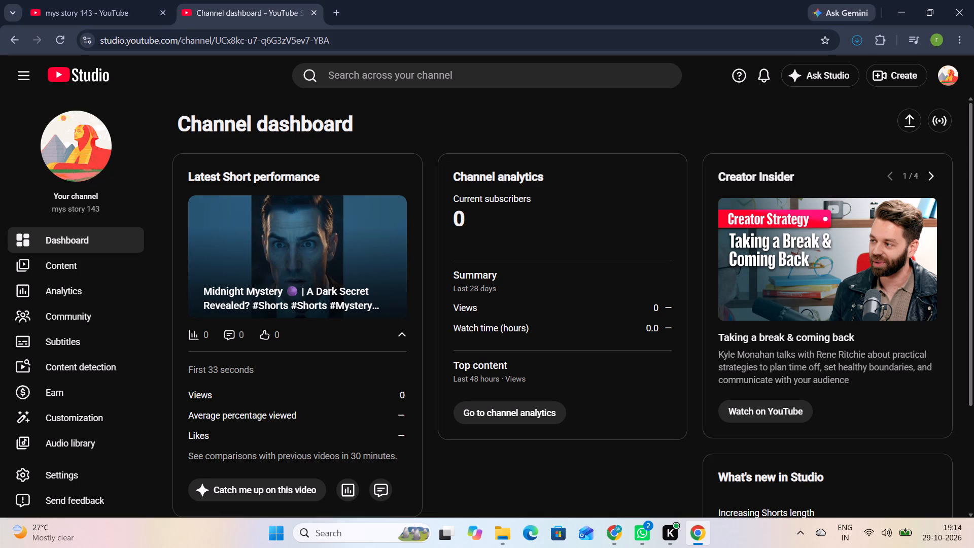
pyautogui.click(361, 299)
pyautogui.click(128, 13)
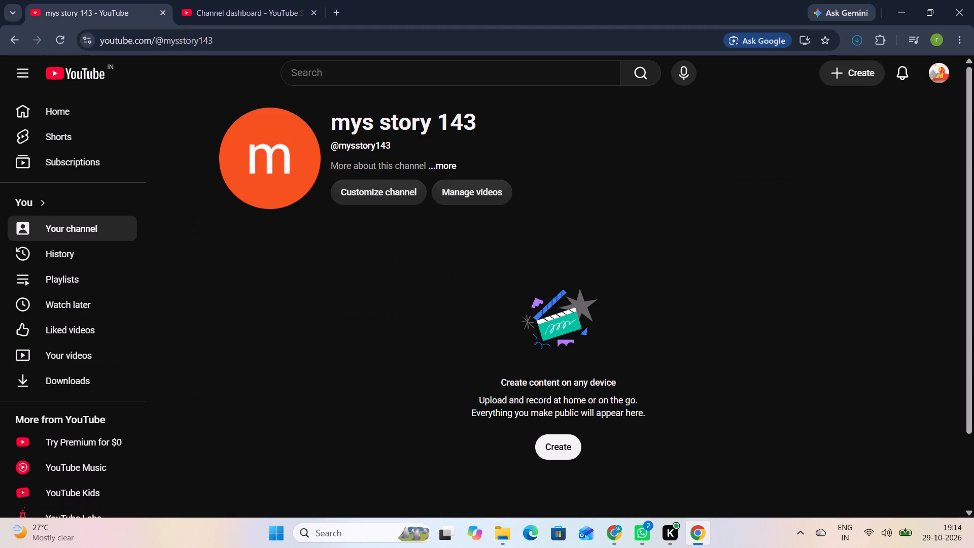
pyautogui.click(53, 44)
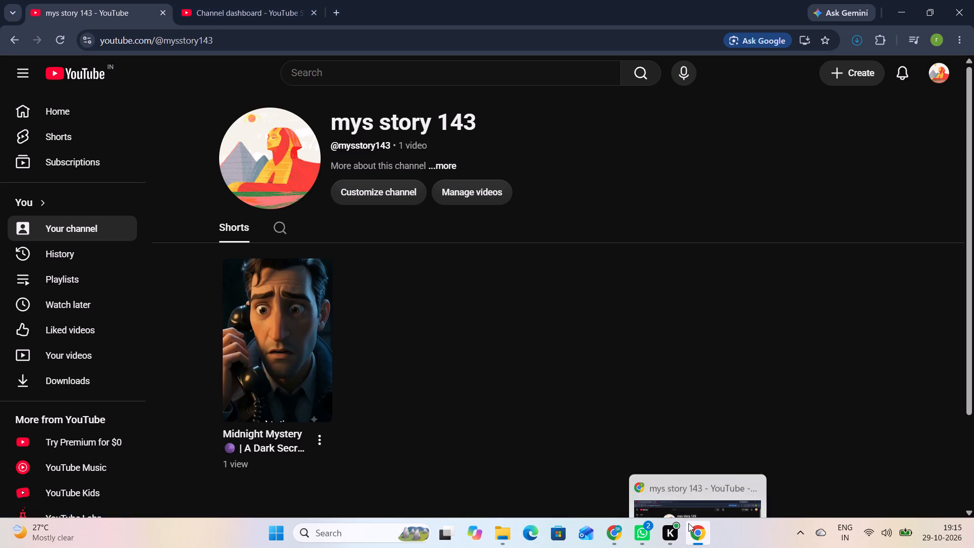
# Switch back to the Clipchamp project and play video 2 to preview its generated captions.
pyautogui.click(606, 538)
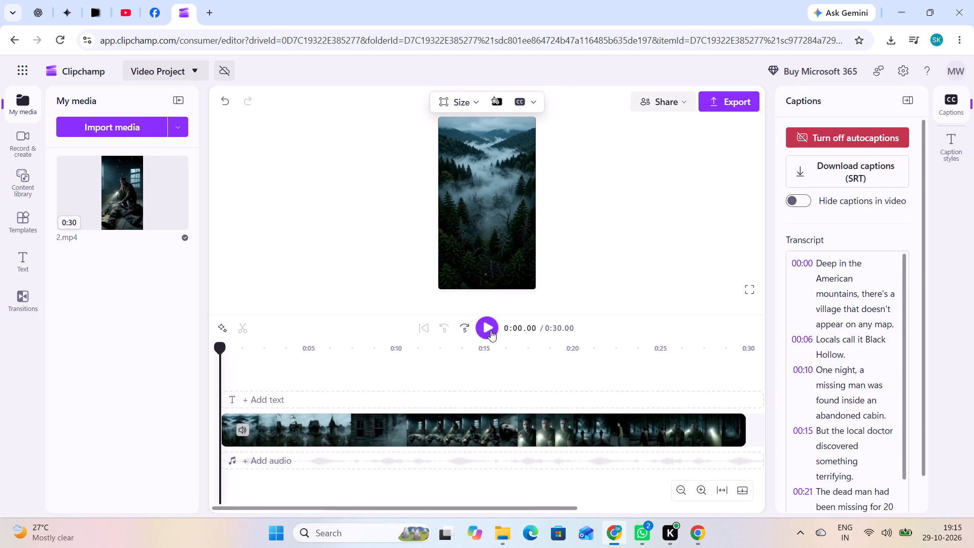
pyautogui.click(491, 330)
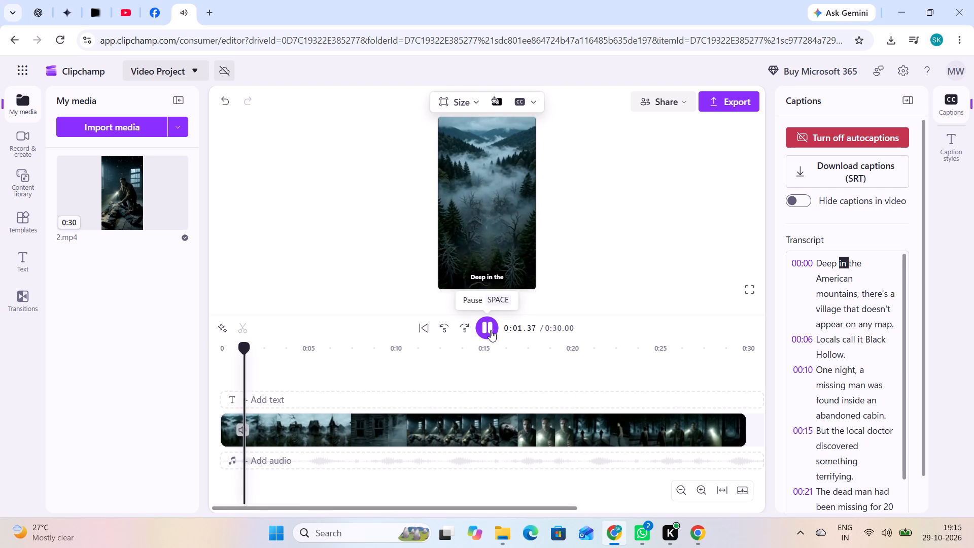
# Try the Boho and Meme caption styles during playback, and apply the Classic text style to the captions.
pyautogui.click(963, 158)
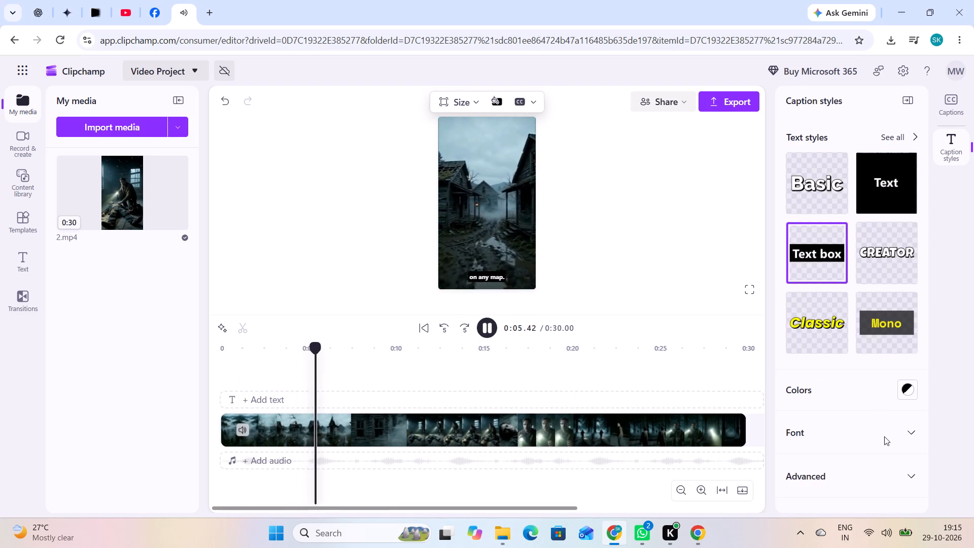
pyautogui.scroll(-1, 869, 330)
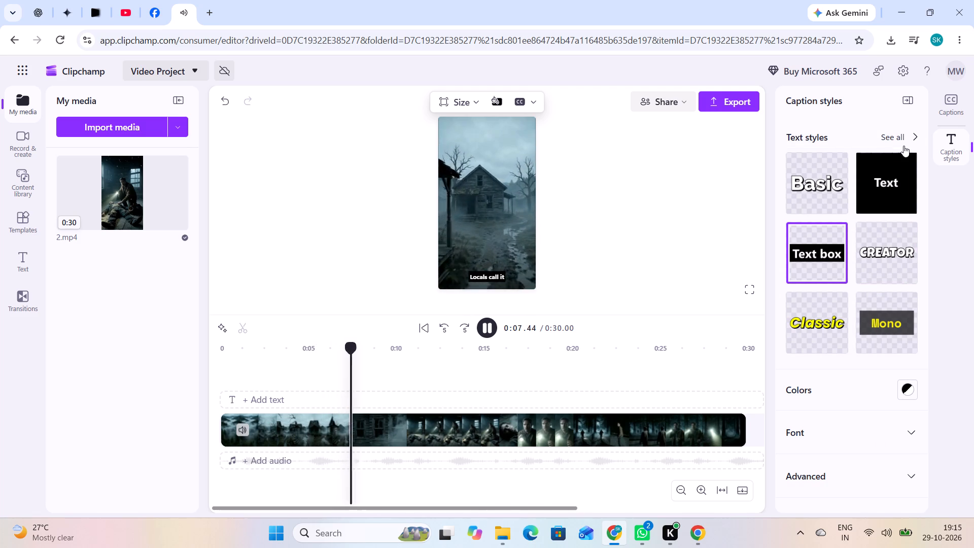
pyautogui.click(903, 146)
pyautogui.scroll(-5, 914, 387)
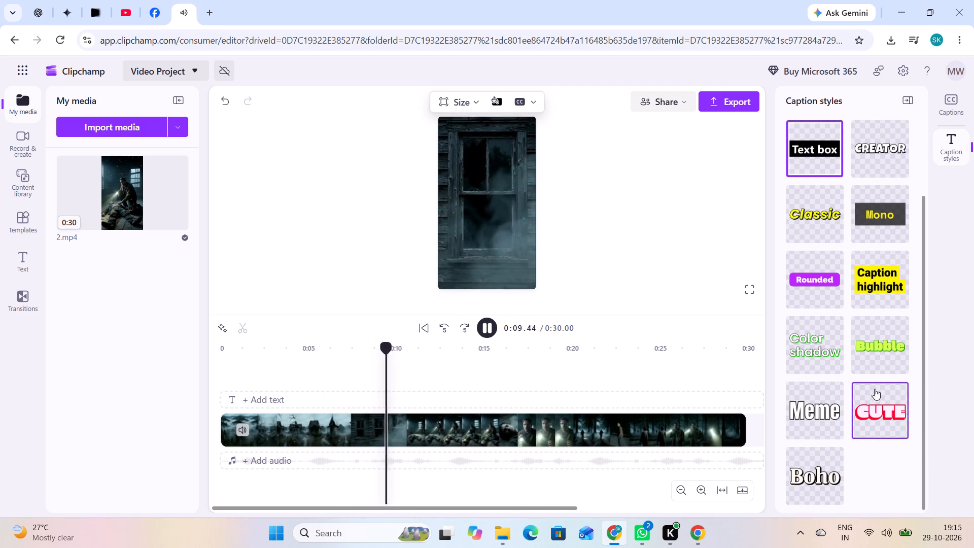
pyautogui.click(804, 473)
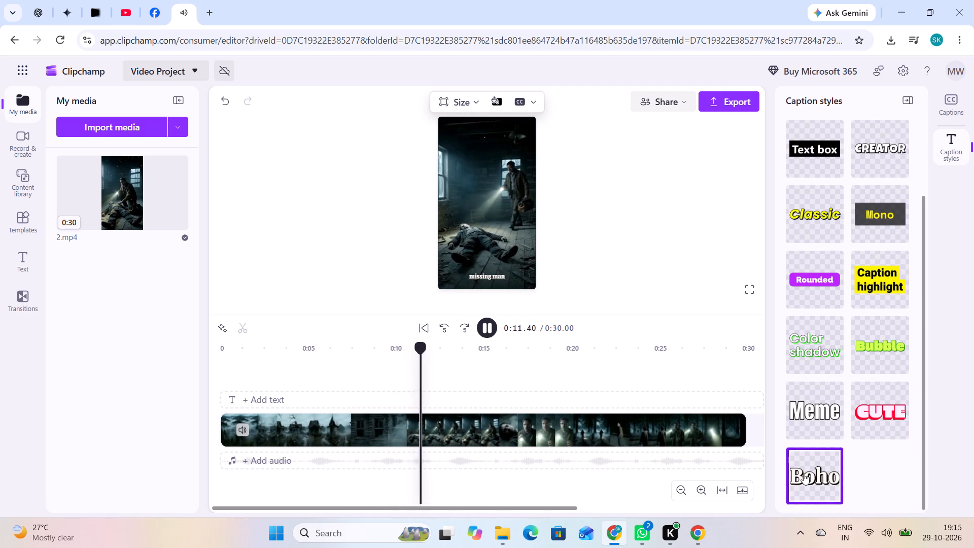
pyautogui.click(814, 408)
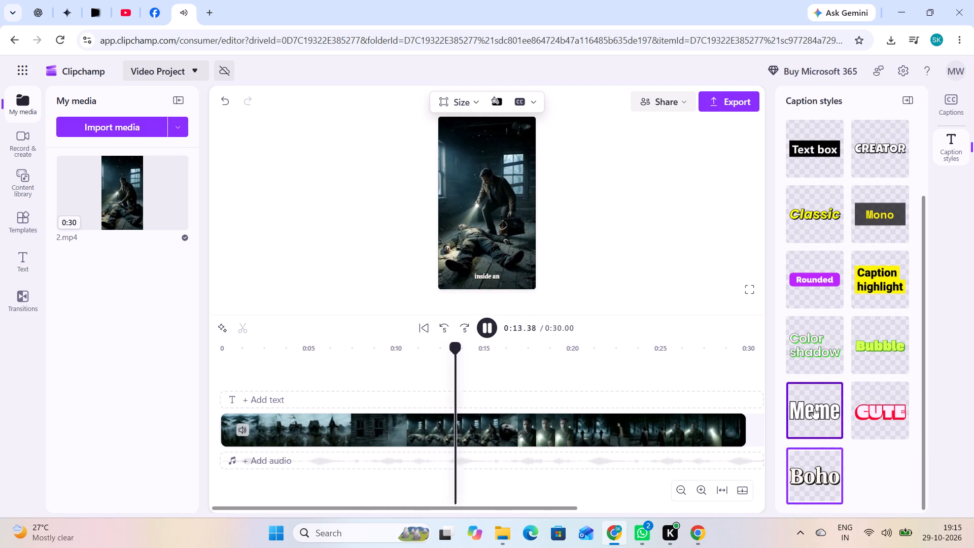
pyautogui.click(817, 472)
pyautogui.click(826, 231)
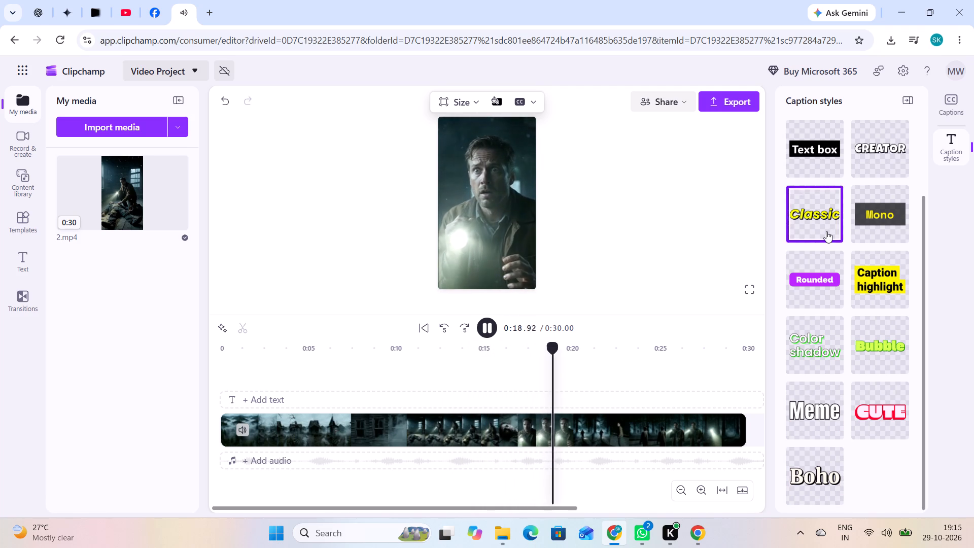
pyautogui.doubleClick(489, 276)
pyautogui.click(669, 186)
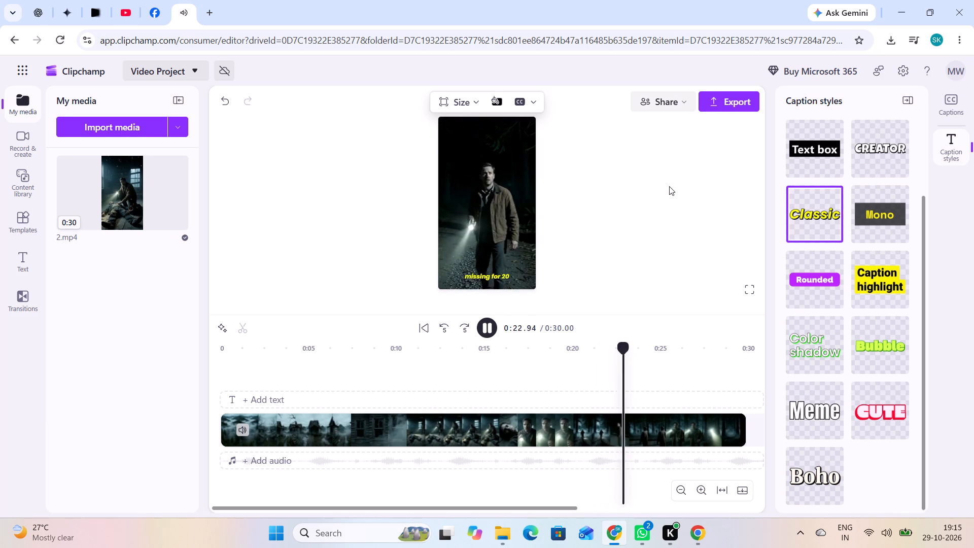
pyautogui.click(771, 125)
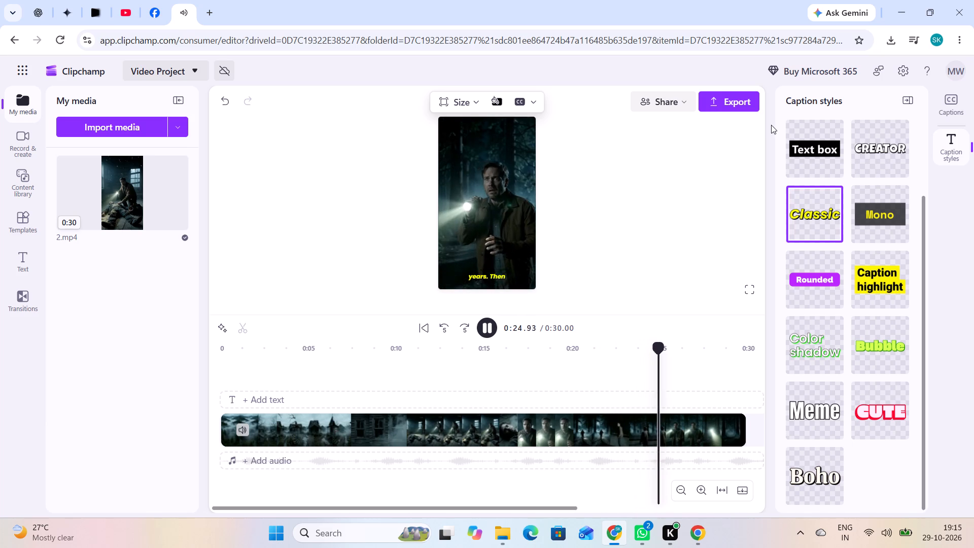
# Export the captioned video at 1080p quality as Video Project.mp4.
pyautogui.click(950, 116)
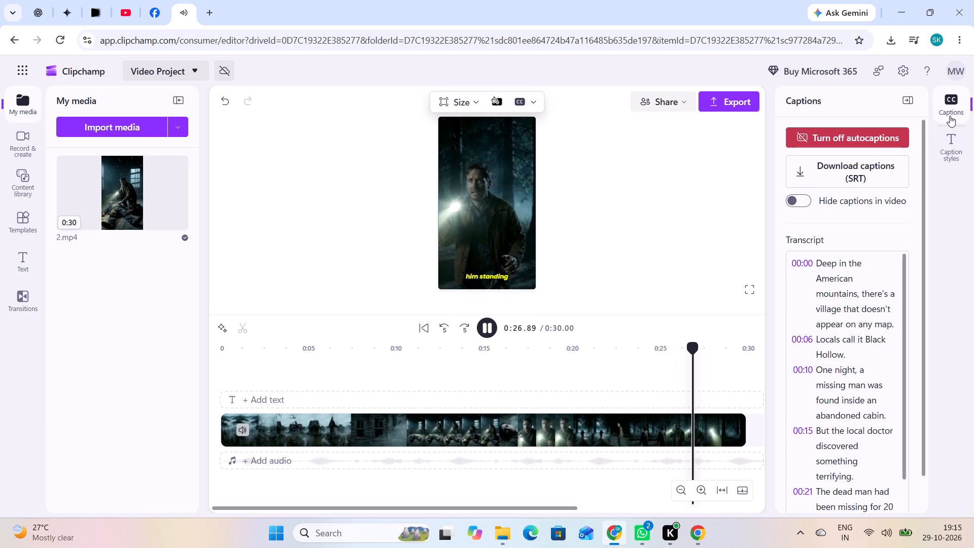
pyautogui.click(656, 290)
pyautogui.click(724, 109)
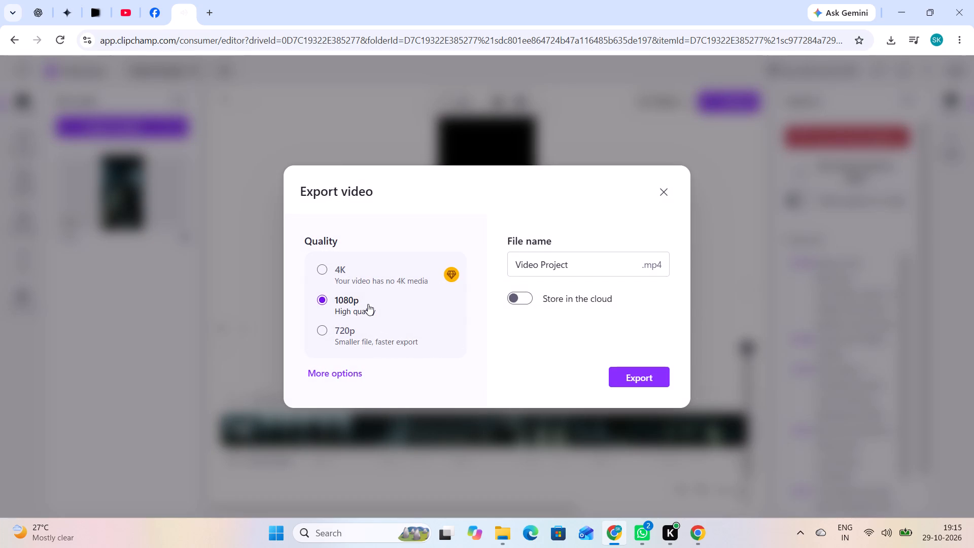
pyautogui.click(650, 373)
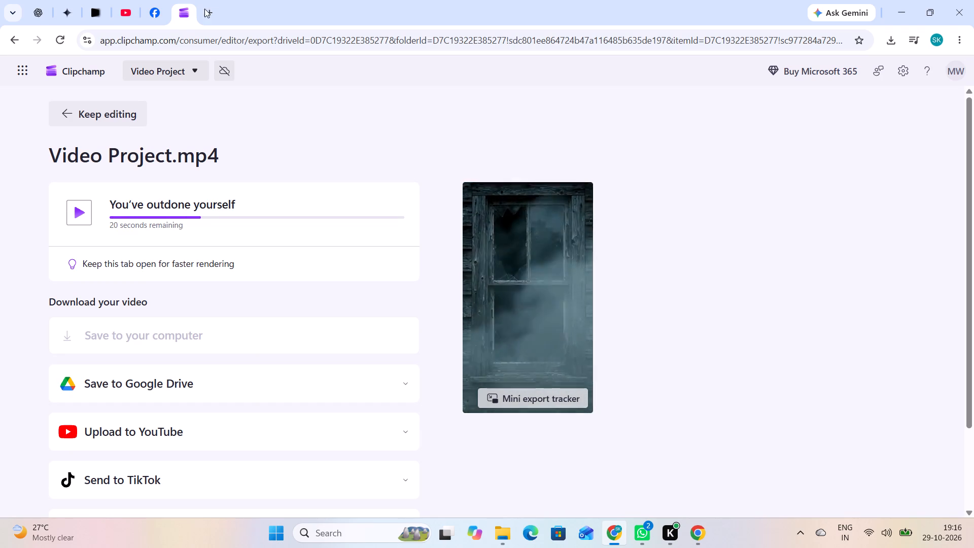
# Switch to Facebook and look through the Mys story page's Reels section for the published reel.
pyautogui.click(154, 13)
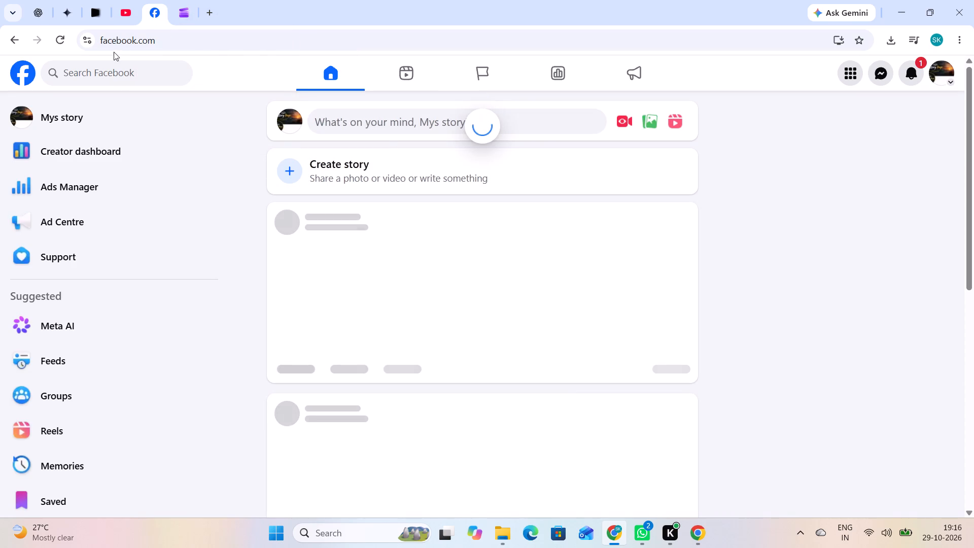
pyautogui.click(43, 107)
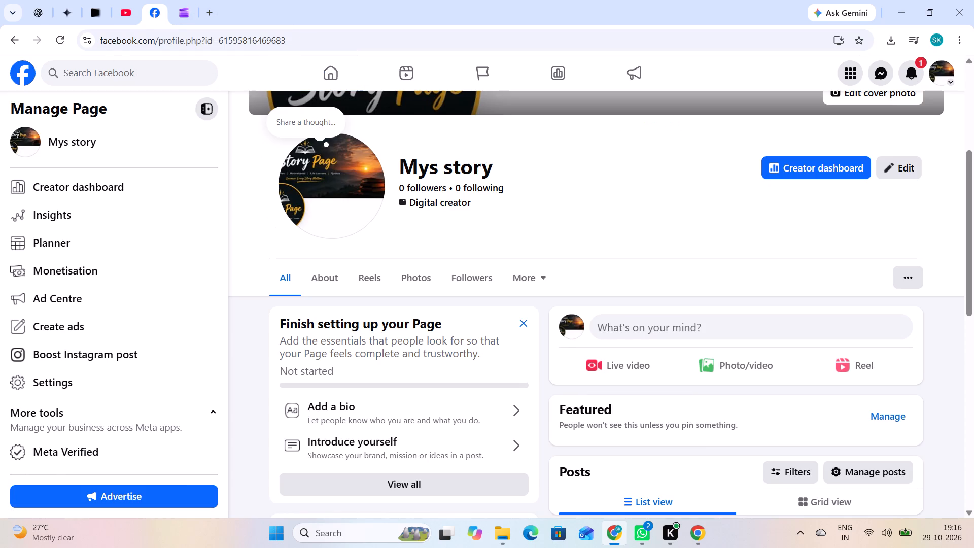
pyautogui.click(374, 280)
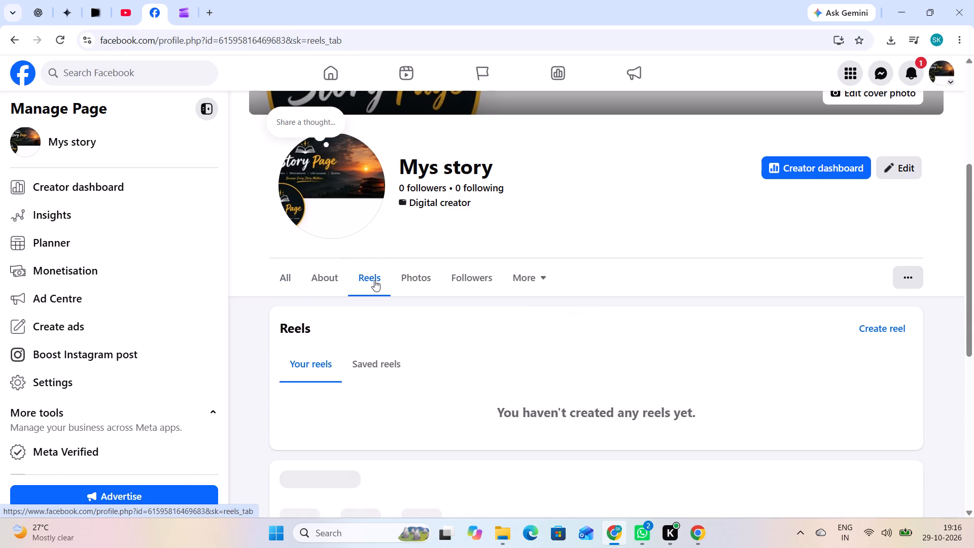
pyautogui.scroll(-8, 464, 366)
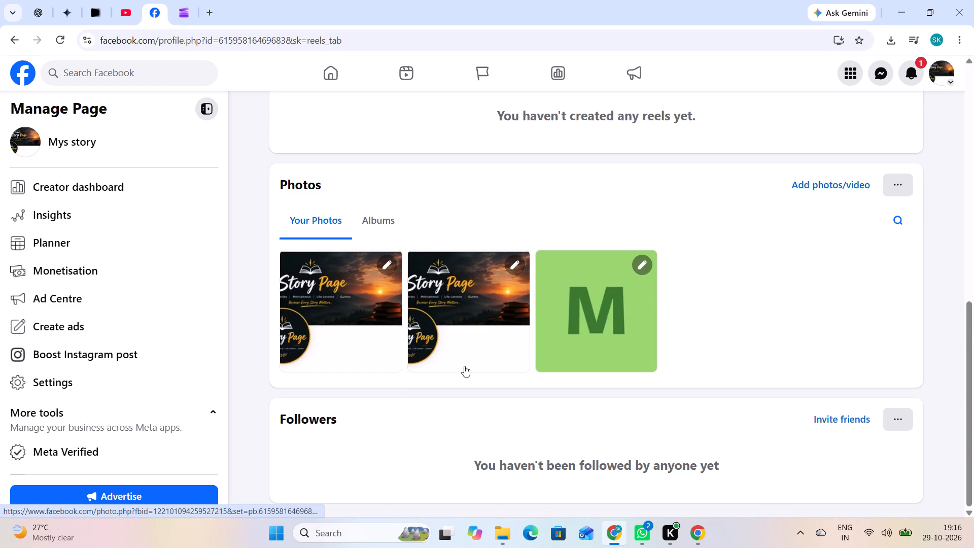
pyautogui.scroll(-3, 464, 366)
pyautogui.scroll(4, 464, 366)
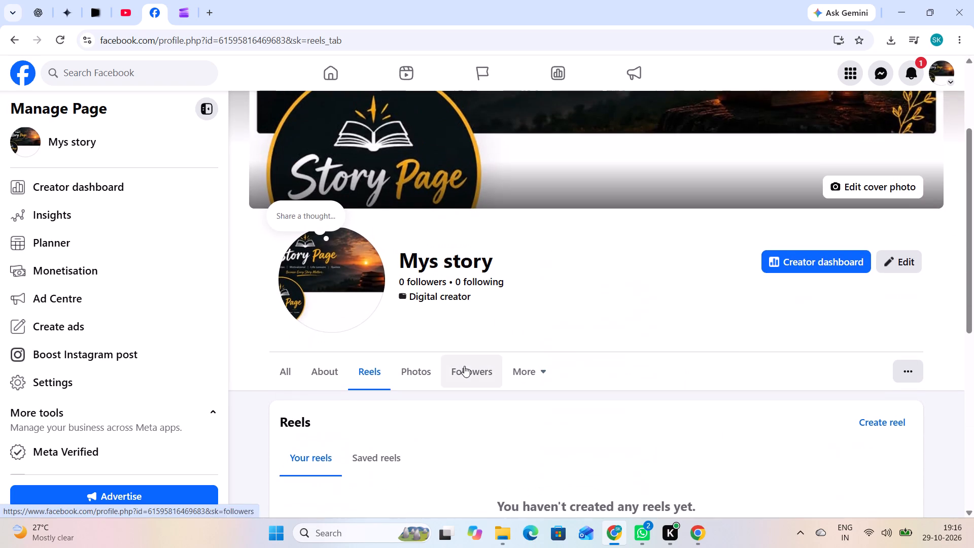
pyautogui.scroll(-1, 493, 420)
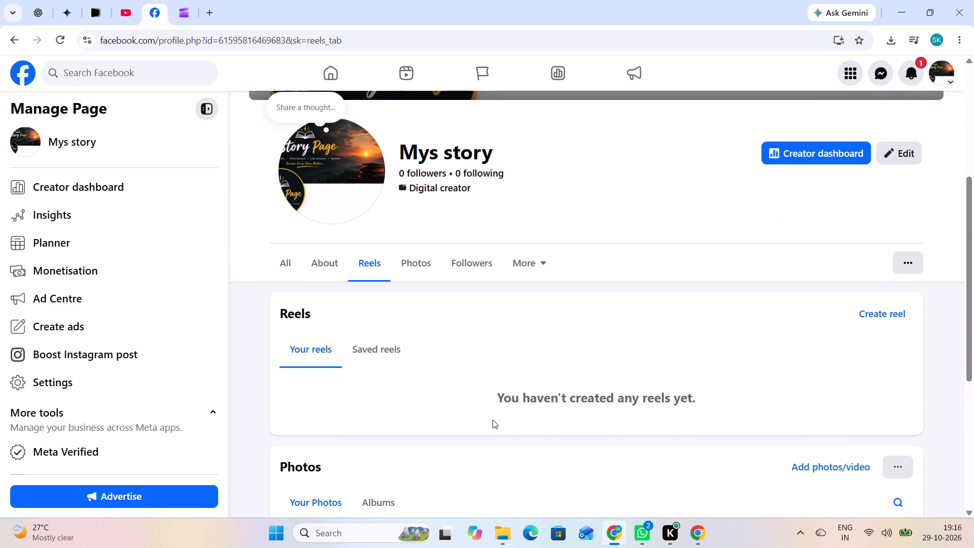
pyautogui.scroll(-3, 493, 420)
pyautogui.scroll(2, 493, 420)
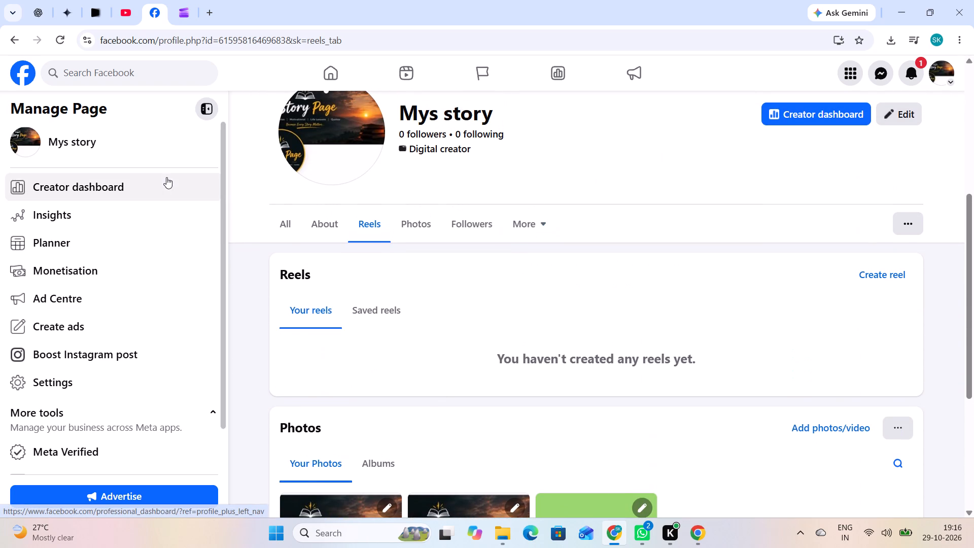
# Reload the Mys story Reels page and look through its sections again for the published reel.
pyautogui.click(60, 40)
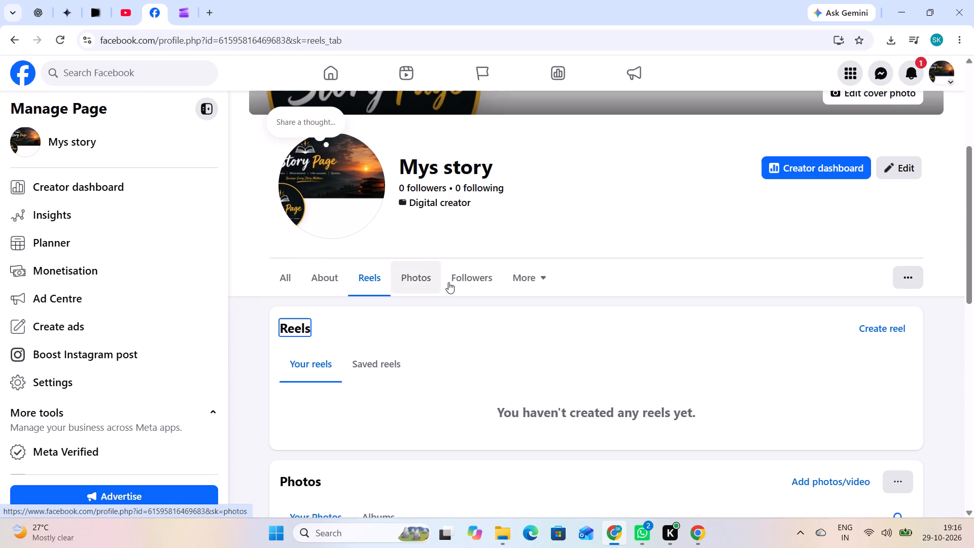
pyautogui.scroll(-6, 448, 282)
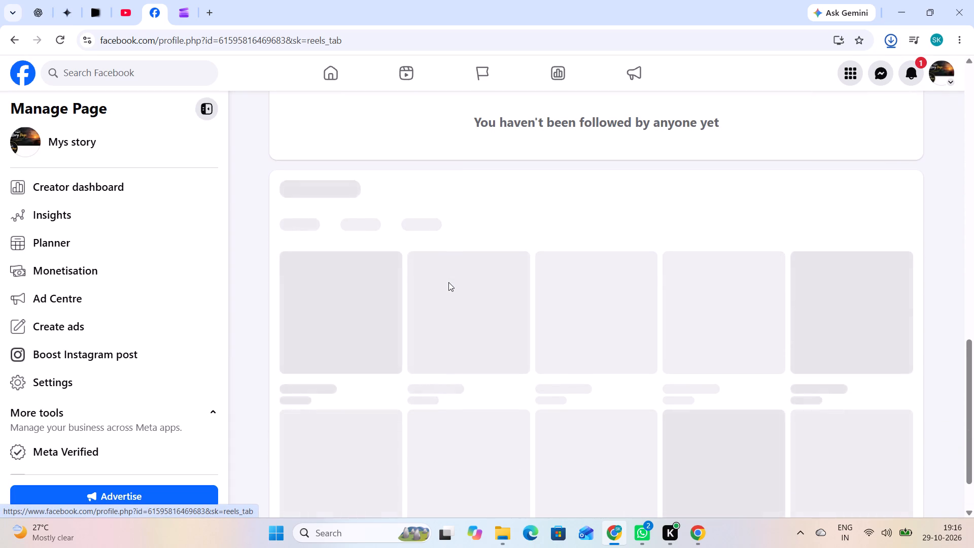
pyautogui.scroll(-5, 448, 282)
pyautogui.scroll(10, 448, 282)
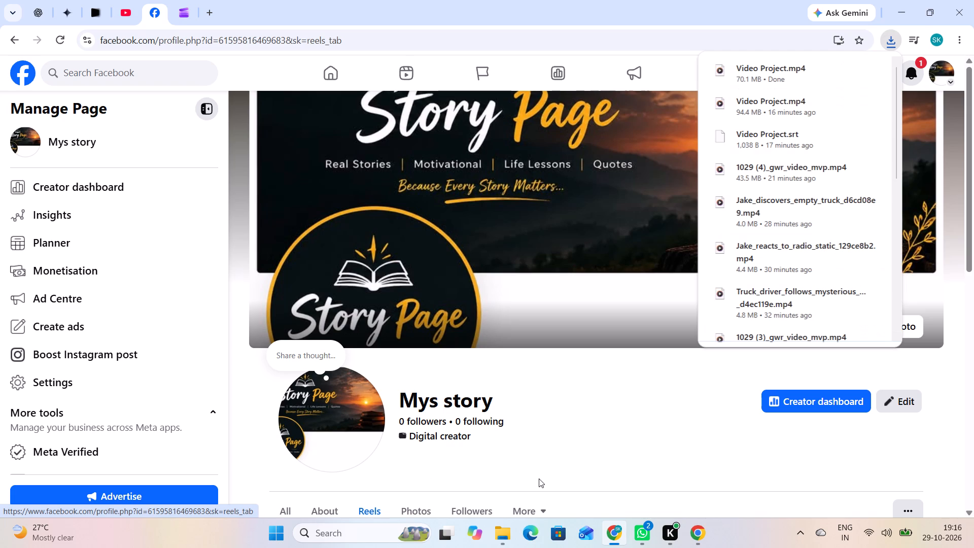
pyautogui.scroll(-1, 539, 478)
pyautogui.doubleClick(365, 423)
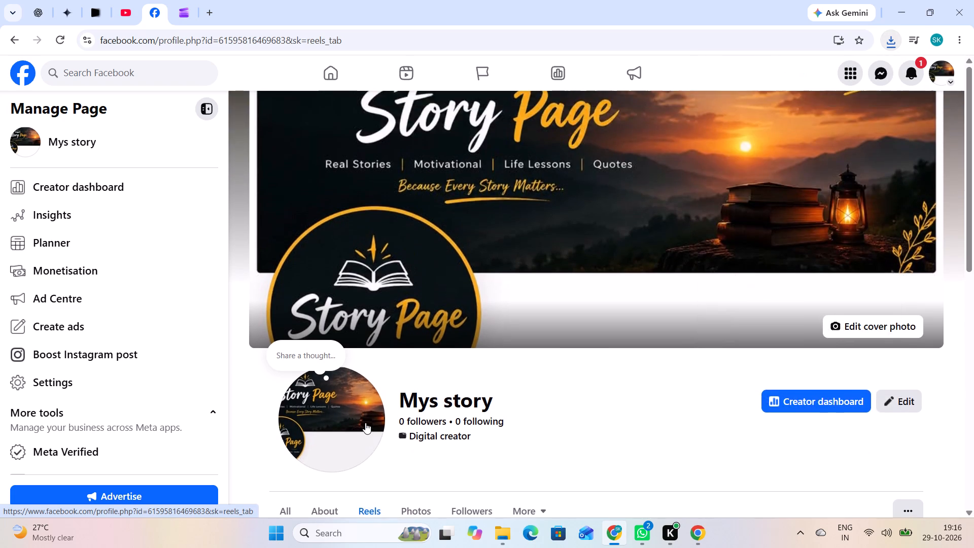
pyautogui.scroll(-11, 365, 423)
pyautogui.scroll(5, 365, 423)
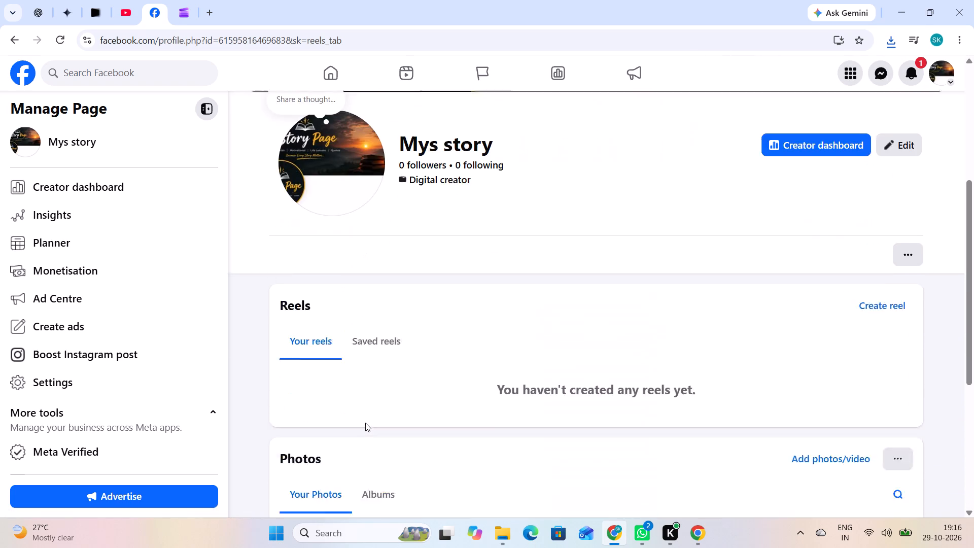
pyautogui.scroll(4, 365, 423)
pyautogui.click(100, 133)
pyautogui.moveTo(100, 133); pyautogui.dragTo(79, 137)
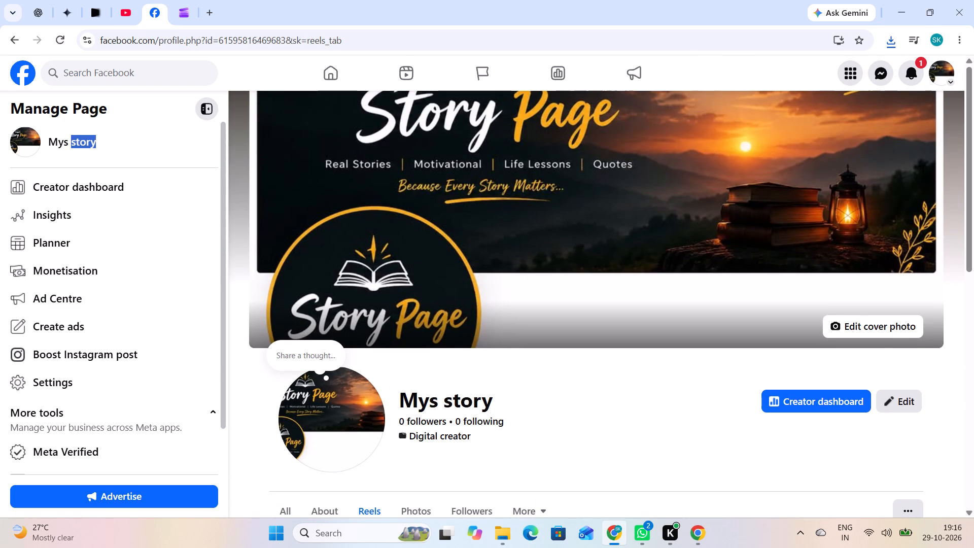
pyautogui.click(79, 137)
pyautogui.click(18, 145)
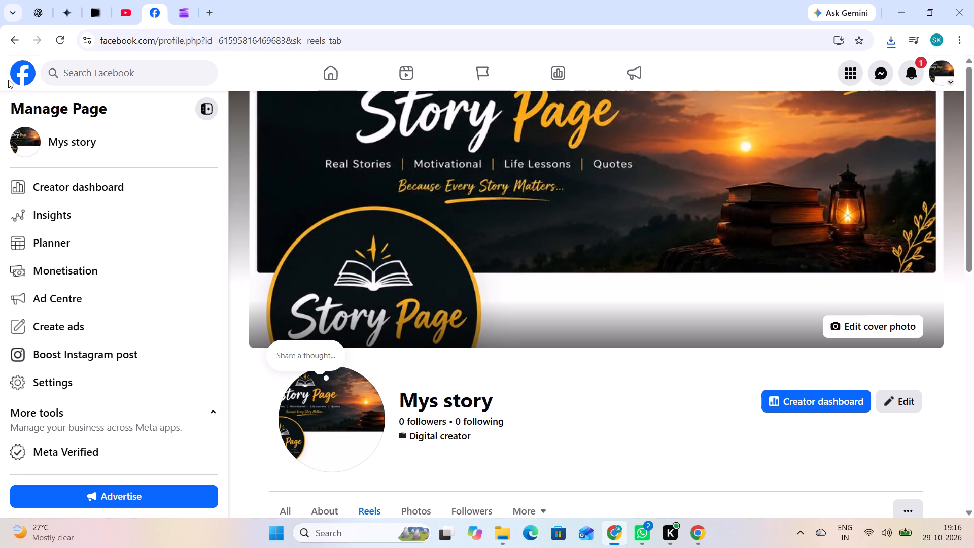
# Return to the Facebook home feed, view the suggested profiles to follow, and close the suggestions.
pyautogui.click(10, 80)
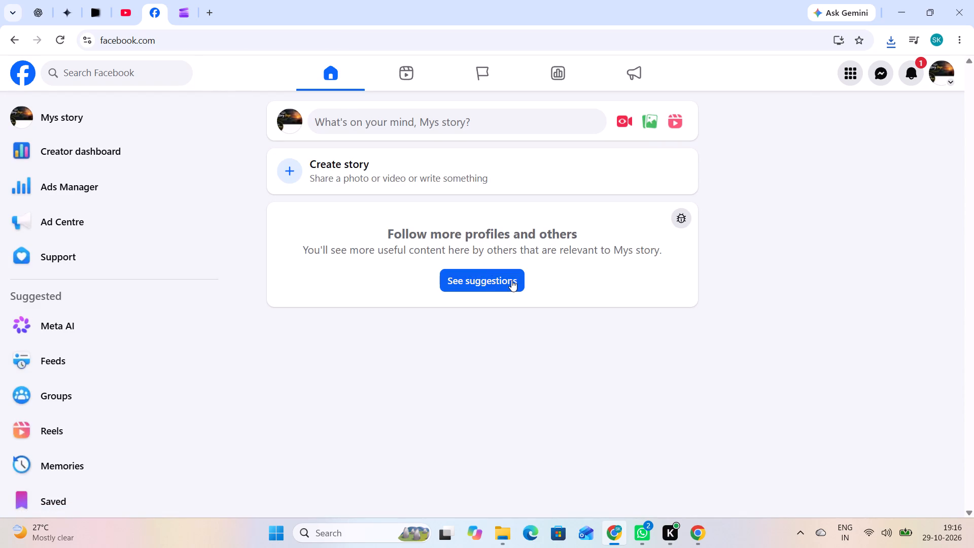
pyautogui.click(511, 280)
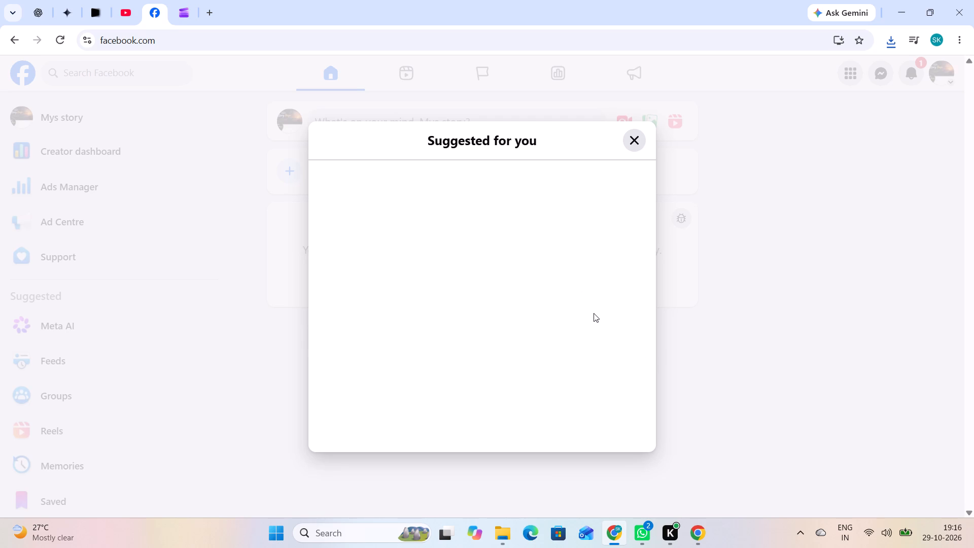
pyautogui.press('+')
pyautogui.click(628, 130)
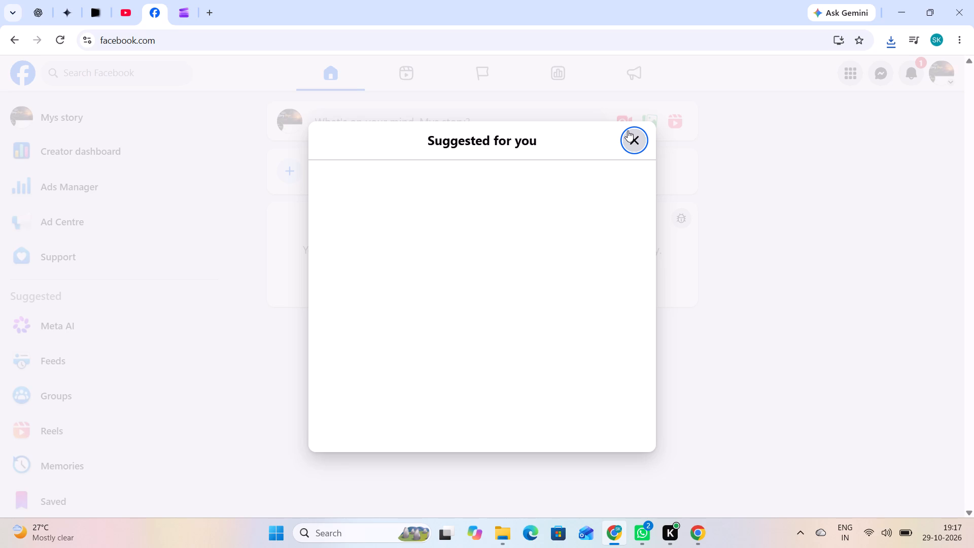
pyautogui.doubleClick(628, 130)
pyautogui.doubleClick(644, 139)
pyautogui.moveTo(644, 139); pyautogui.dragTo(719, 273)
pyautogui.click(719, 273)
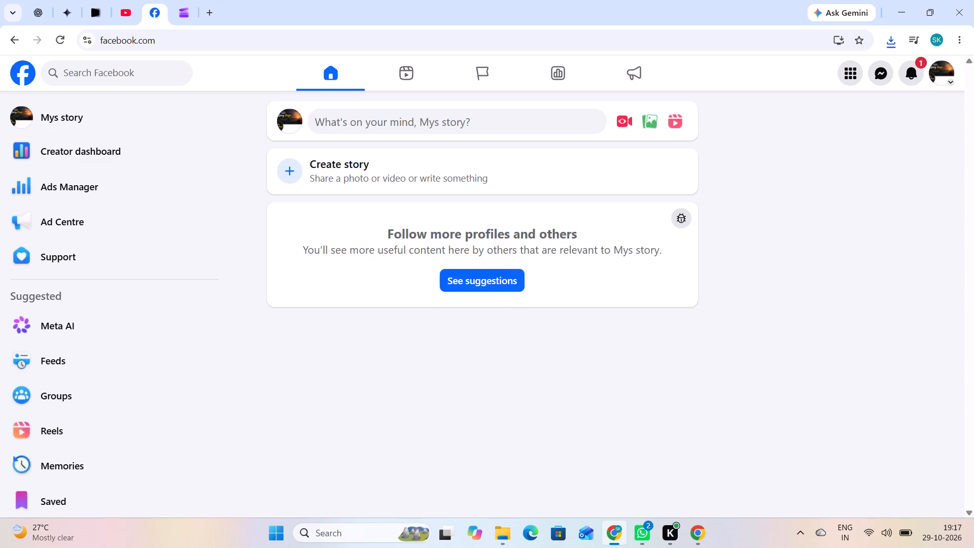
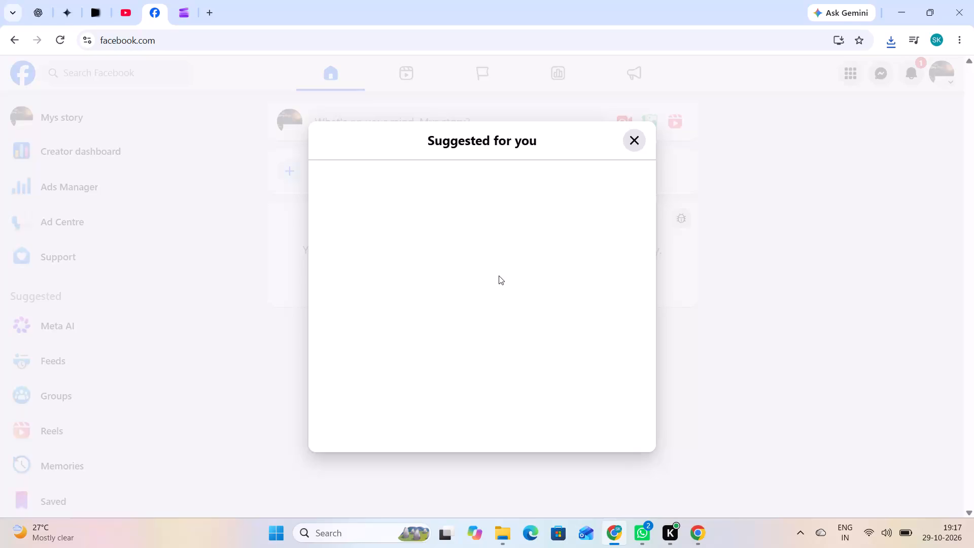
# Check the Video Project.mp4 export in Clipchamp and look in the Downloads folder in File Explorer.
pyautogui.click(187, 13)
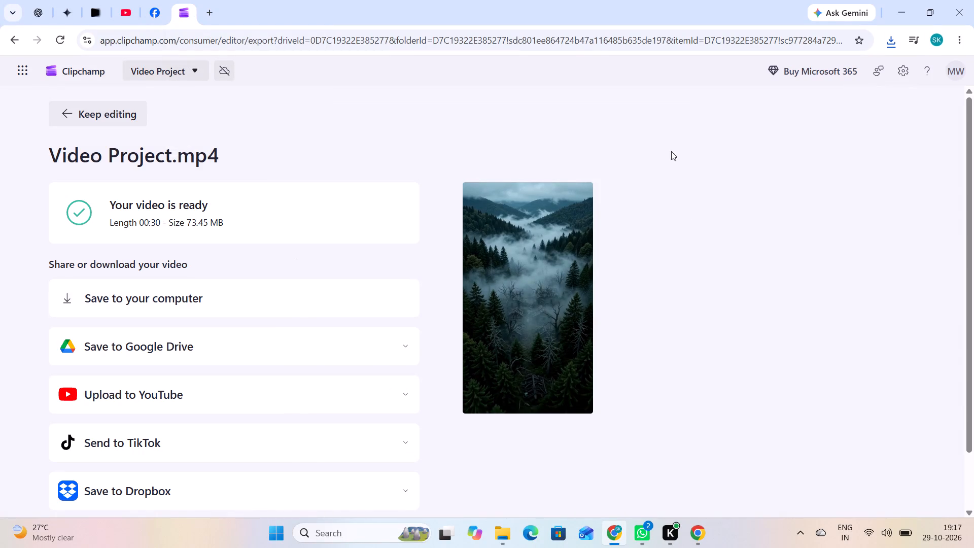
pyautogui.click(497, 541)
pyautogui.click(209, 279)
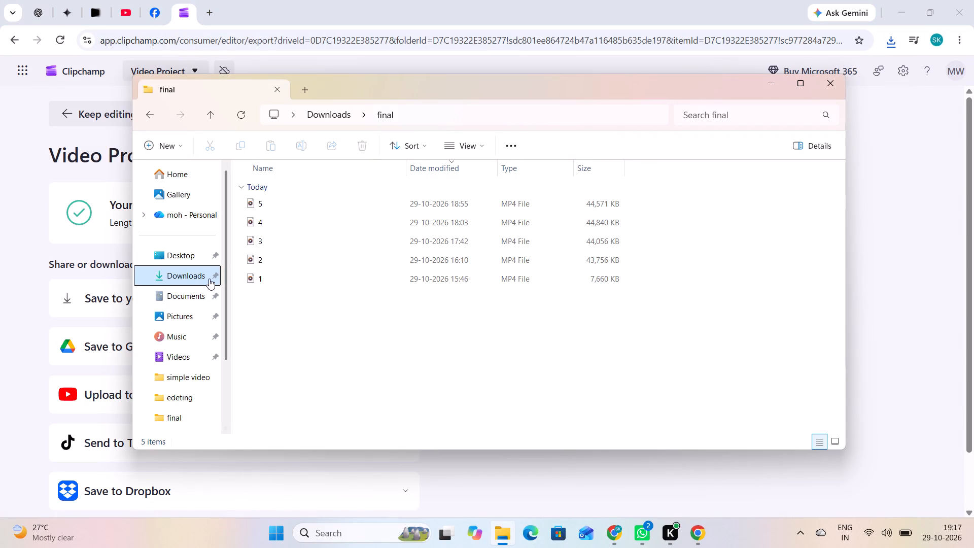
pyautogui.click(854, 209)
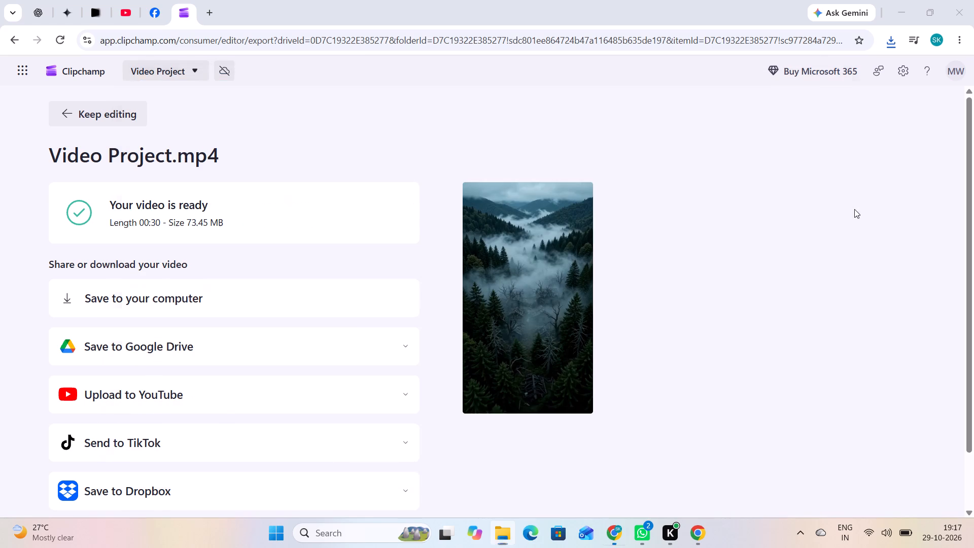
# Return to the Mys story Facebook home page and close the Suggested for you window.
pyautogui.click(167, 0)
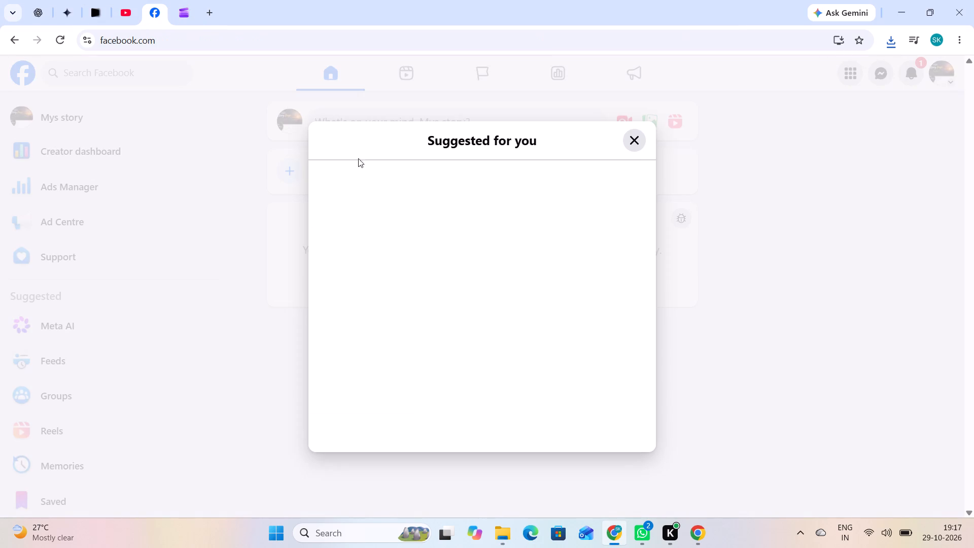
pyautogui.click(516, 286)
pyautogui.moveTo(516, 286); pyautogui.dragTo(668, 118)
pyautogui.moveTo(647, 139); pyautogui.dragTo(633, 136)
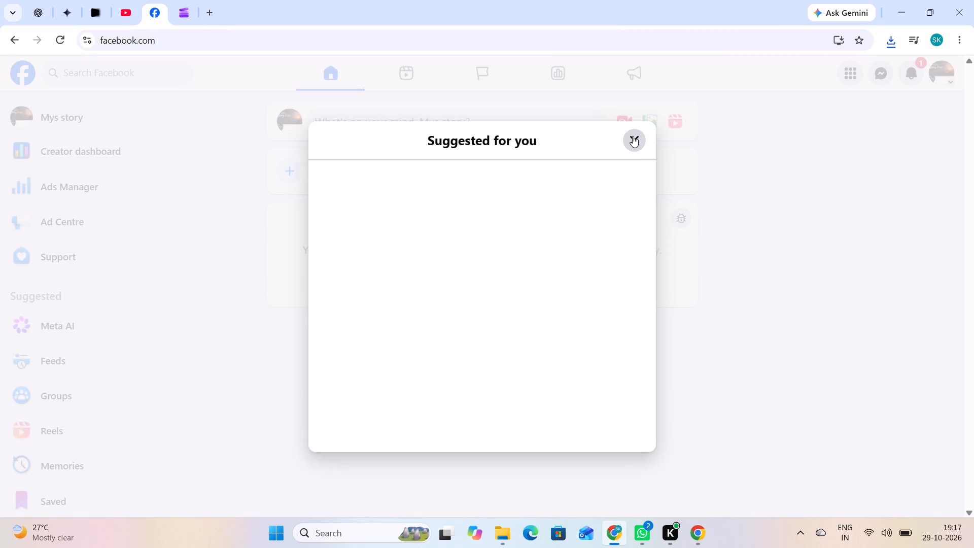
pyautogui.click(633, 136)
# Open the suggestions of profiles to follow on the Facebook home feed.
pyautogui.click(521, 255)
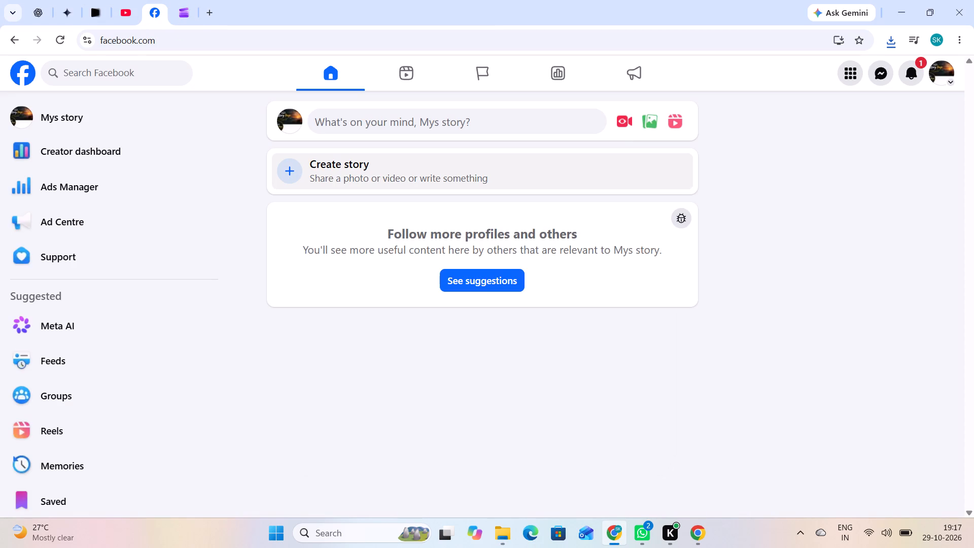
pyautogui.click(473, 275)
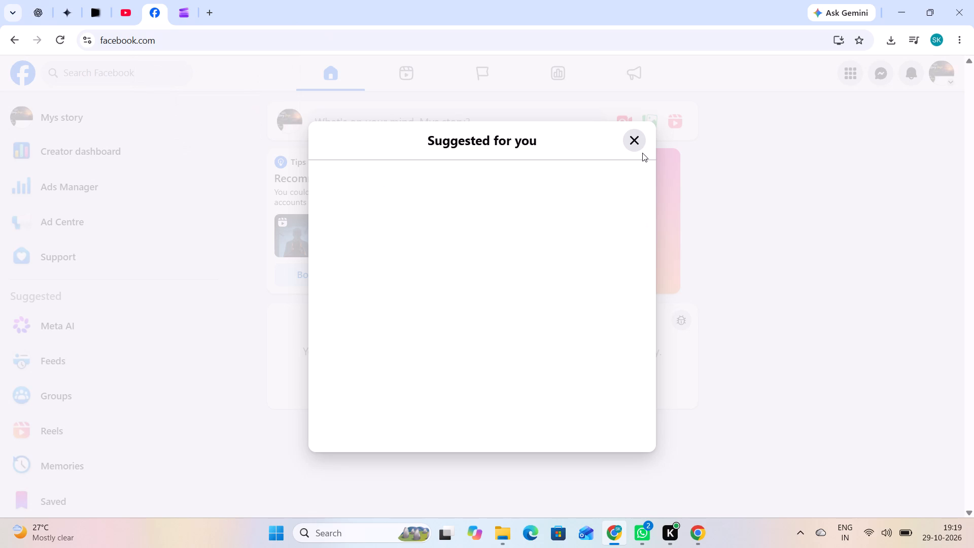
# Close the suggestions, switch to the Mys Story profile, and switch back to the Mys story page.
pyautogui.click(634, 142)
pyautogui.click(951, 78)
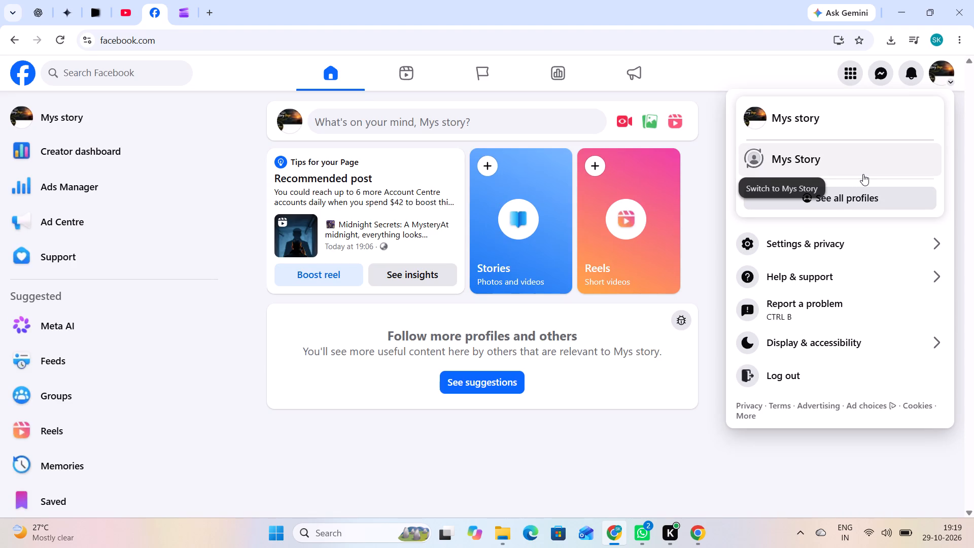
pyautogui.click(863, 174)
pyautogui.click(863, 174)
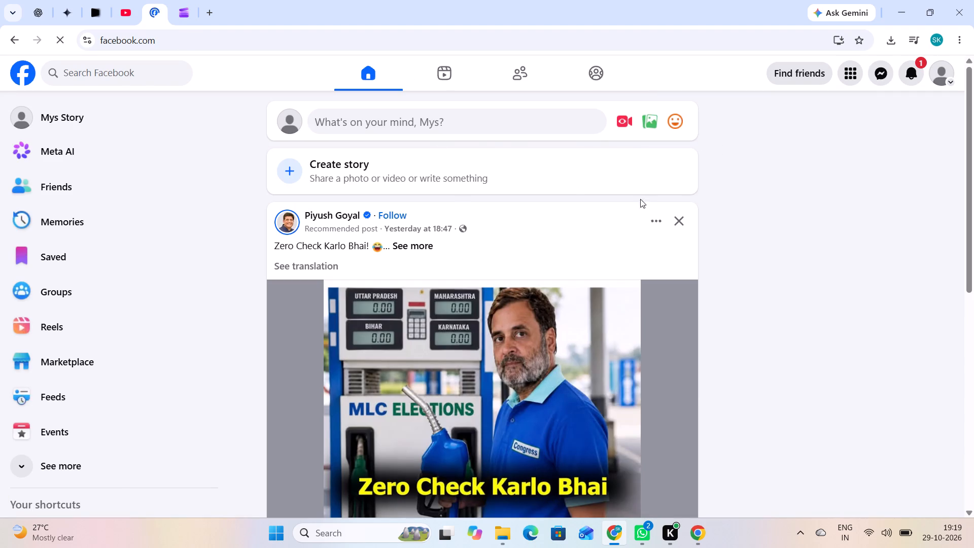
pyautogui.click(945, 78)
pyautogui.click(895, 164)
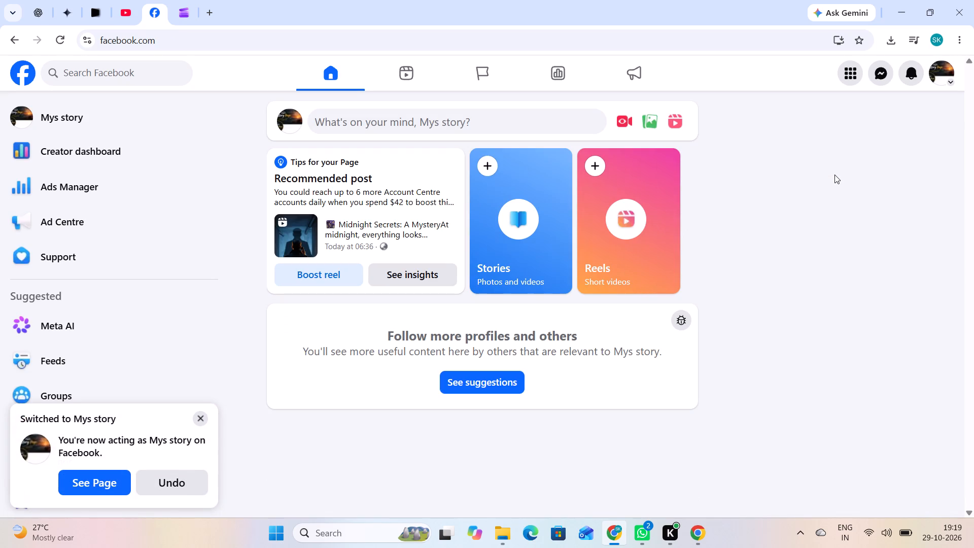
# View the suggested profiles for the Mys story page and close them.
pyautogui.click(498, 387)
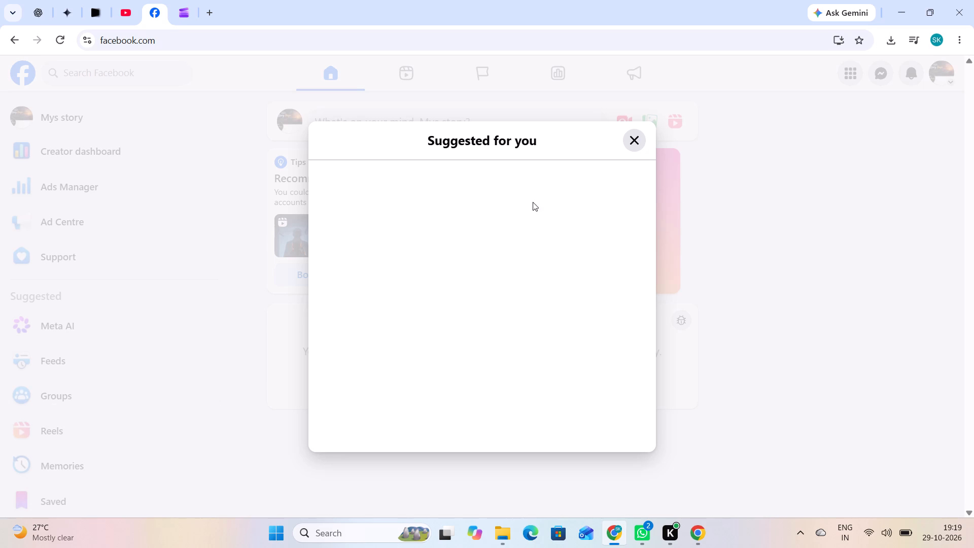
pyautogui.click(632, 135)
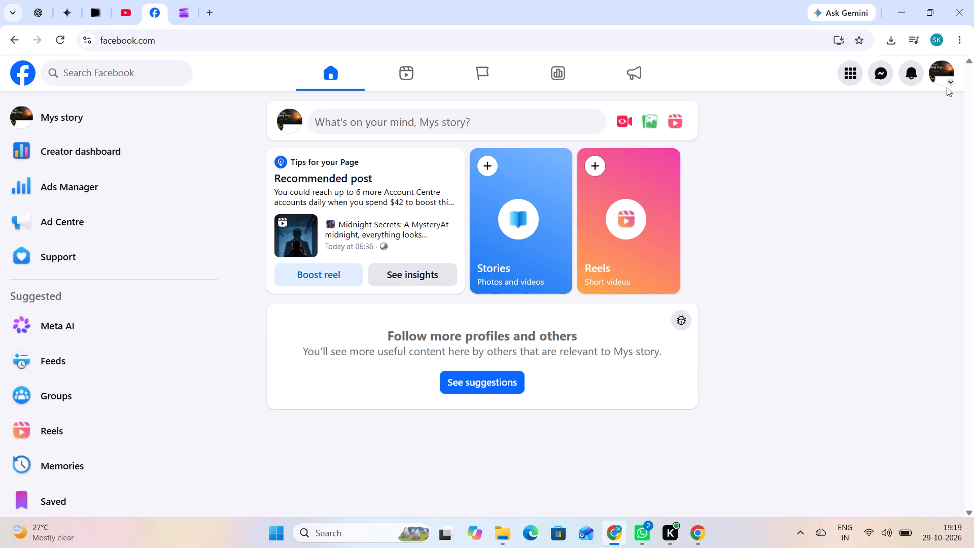
# Switch to the main Mys Story profile and open its list of managed Pages.
pyautogui.click(947, 87)
pyautogui.click(948, 63)
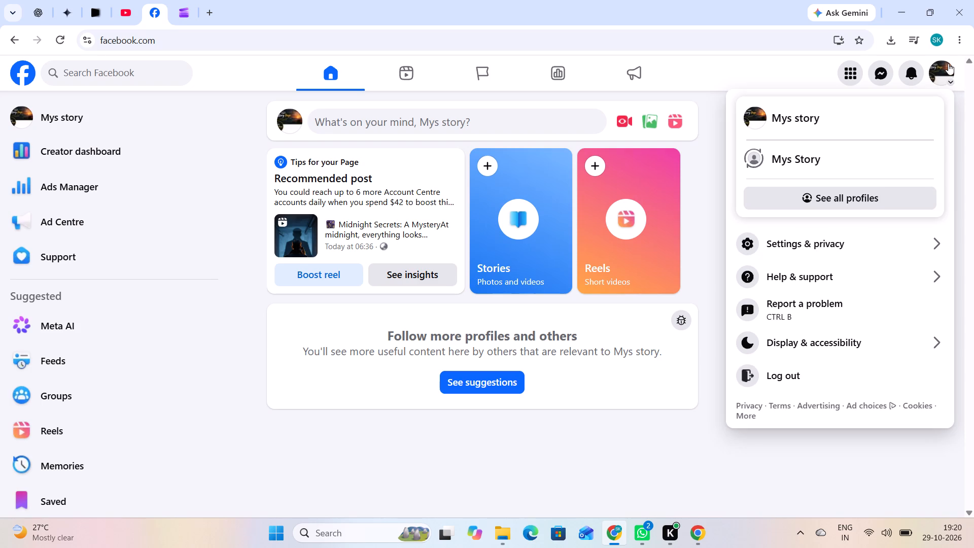
pyautogui.click(842, 161)
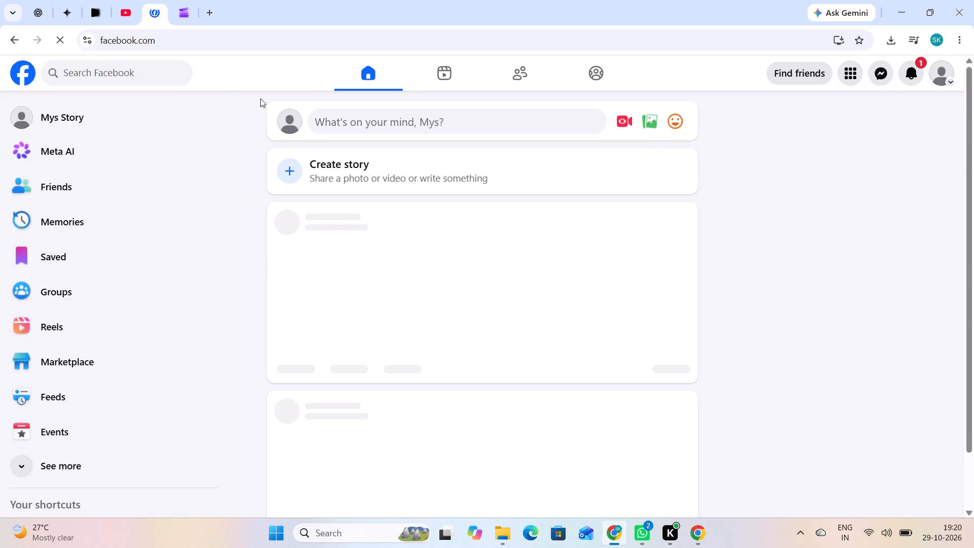
pyautogui.scroll(-2, 1, 371)
pyautogui.click(39, 395)
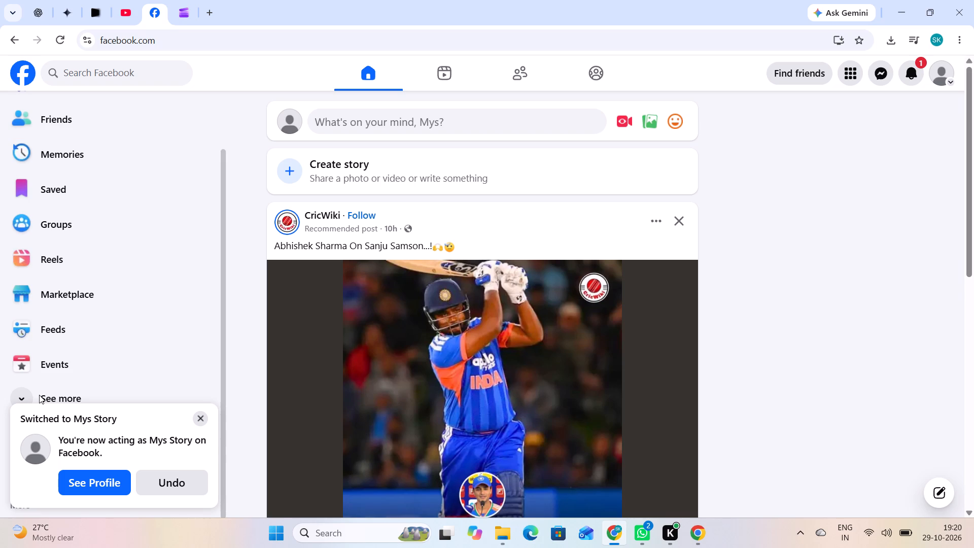
pyautogui.click(197, 418)
pyautogui.click(82, 408)
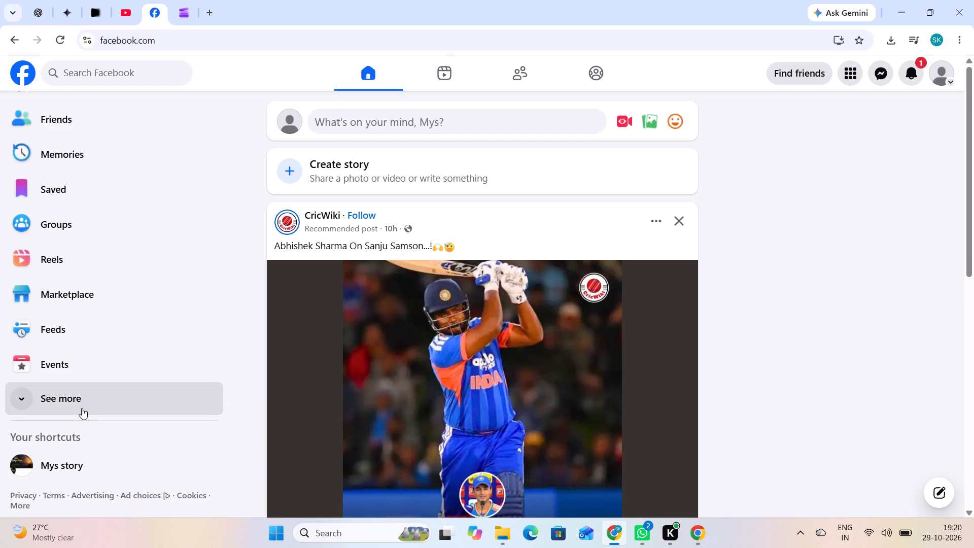
pyautogui.scroll(-2, 129, 346)
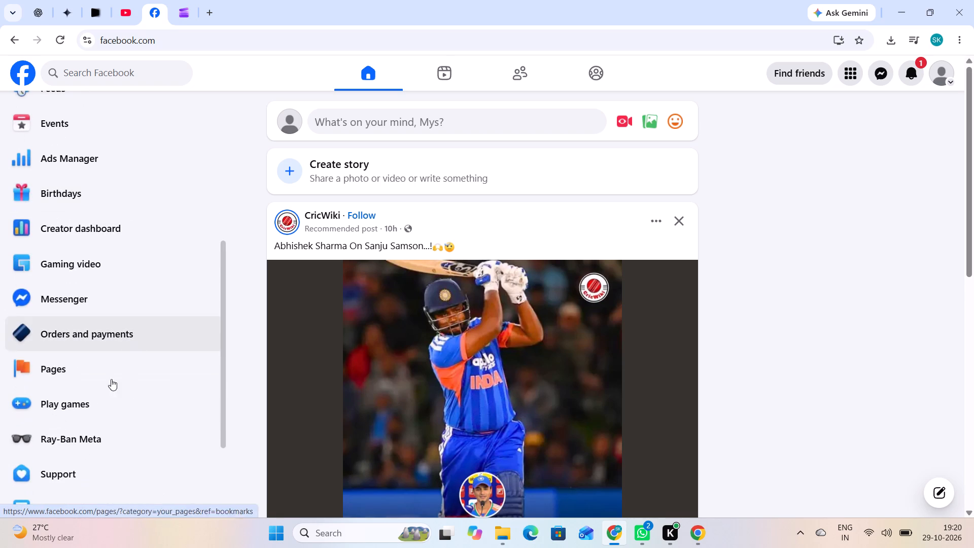
pyautogui.click(120, 352)
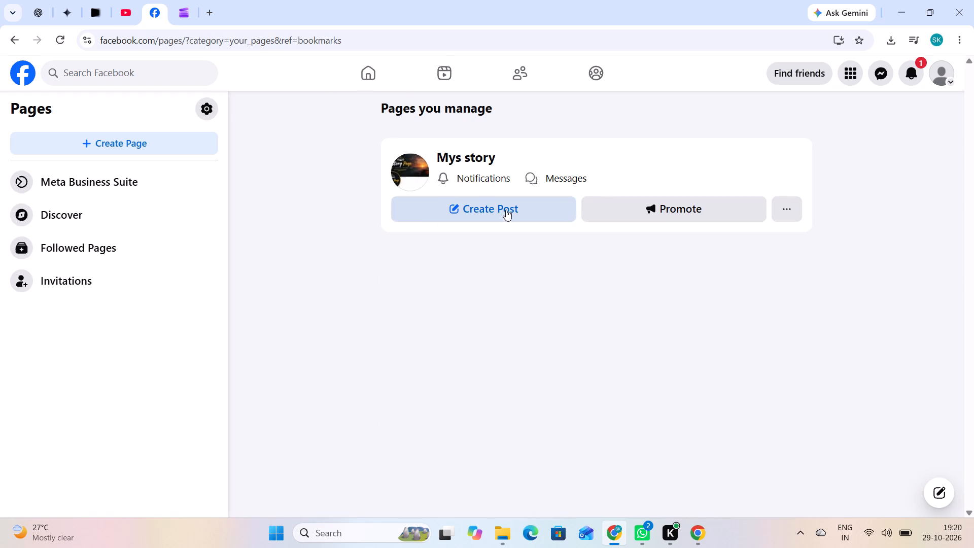
# Create a new public Page named mys story 143 in the Digital creator category.
pyautogui.click(113, 154)
pyautogui.click(405, 254)
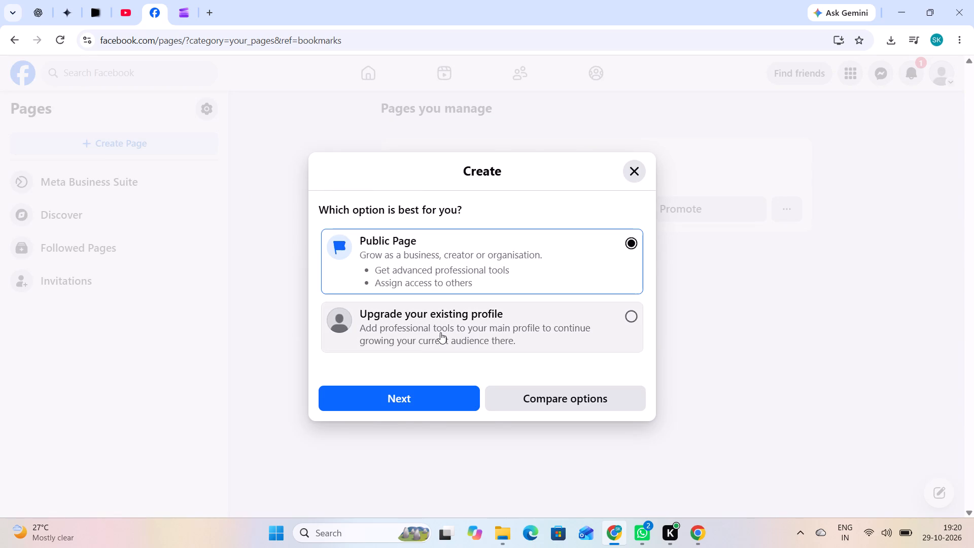
pyautogui.click(380, 390)
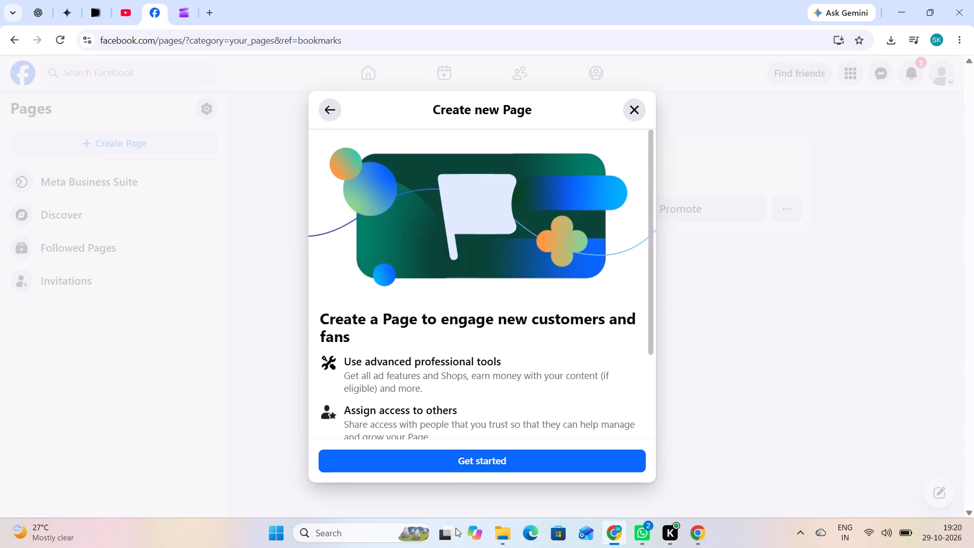
pyautogui.click(496, 459)
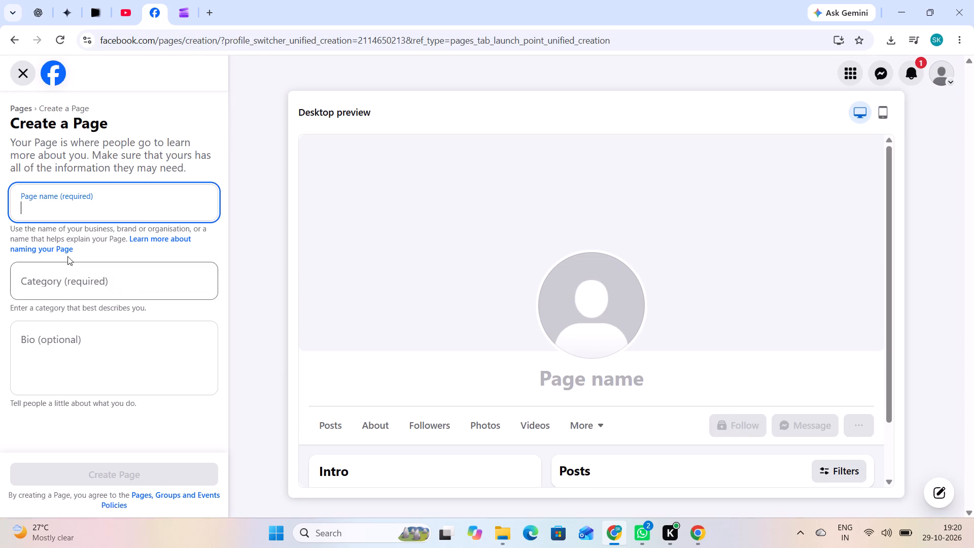
pyautogui.click(72, 194)
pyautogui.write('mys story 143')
pyautogui.click(91, 284)
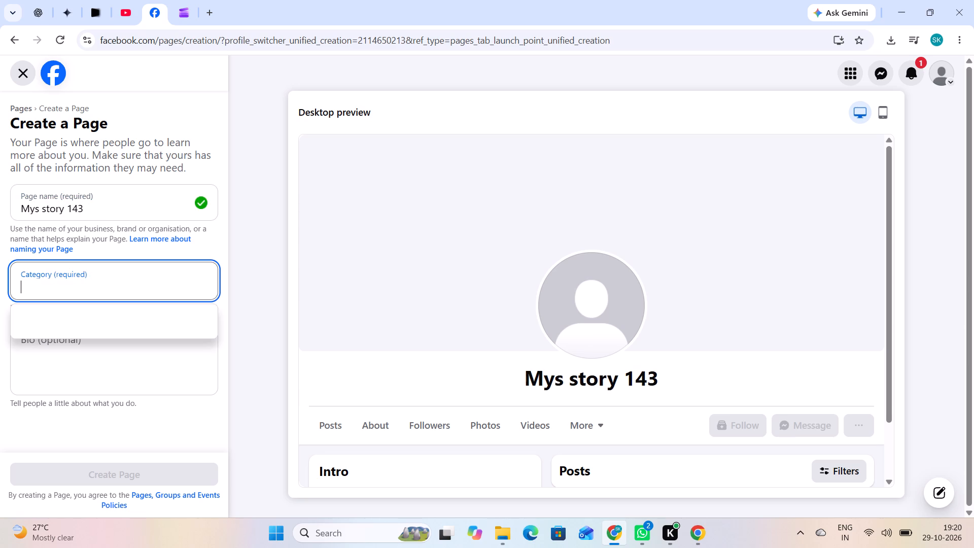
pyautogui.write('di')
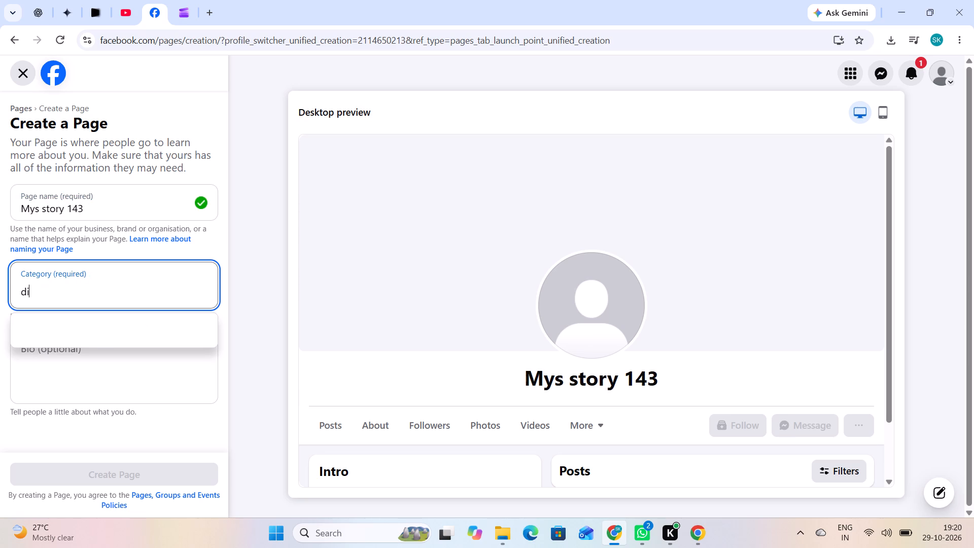
pyautogui.click(49, 332)
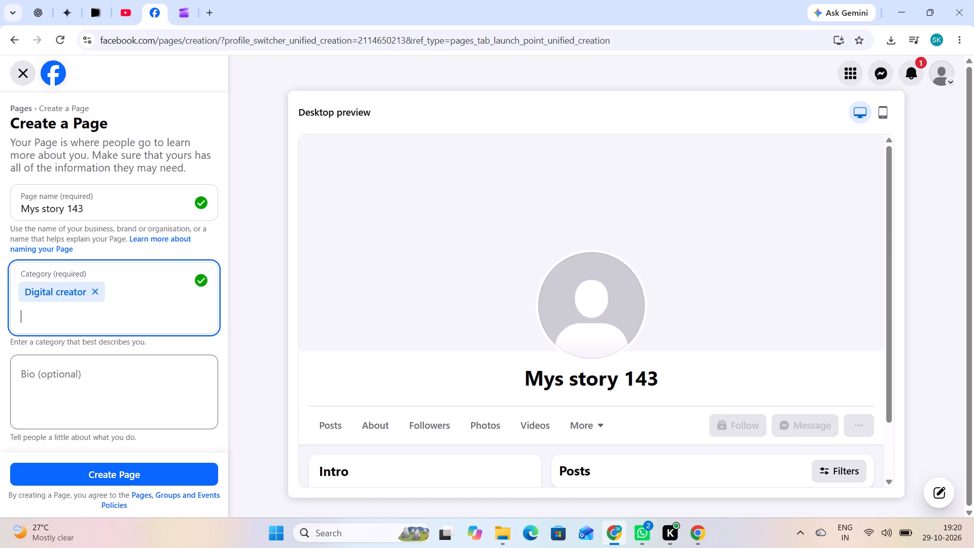
pyautogui.click(91, 470)
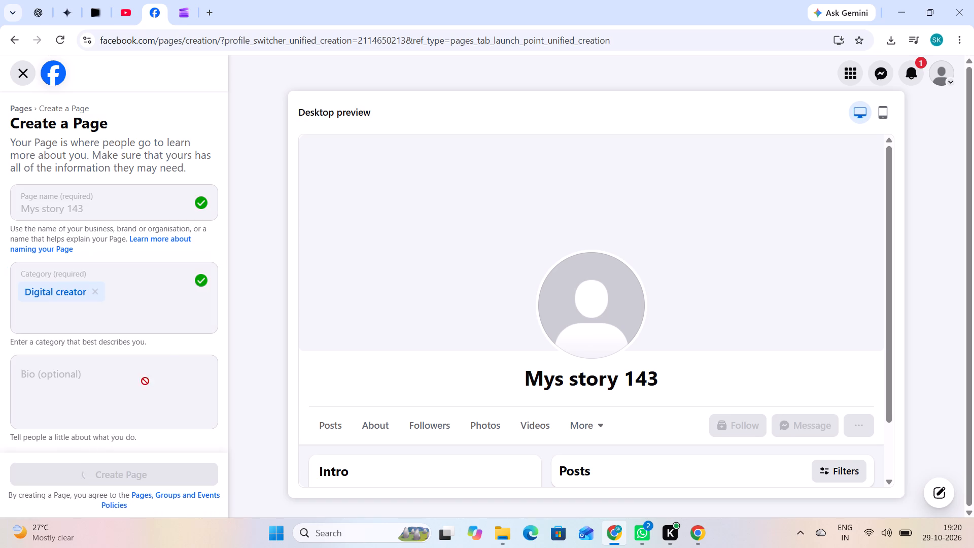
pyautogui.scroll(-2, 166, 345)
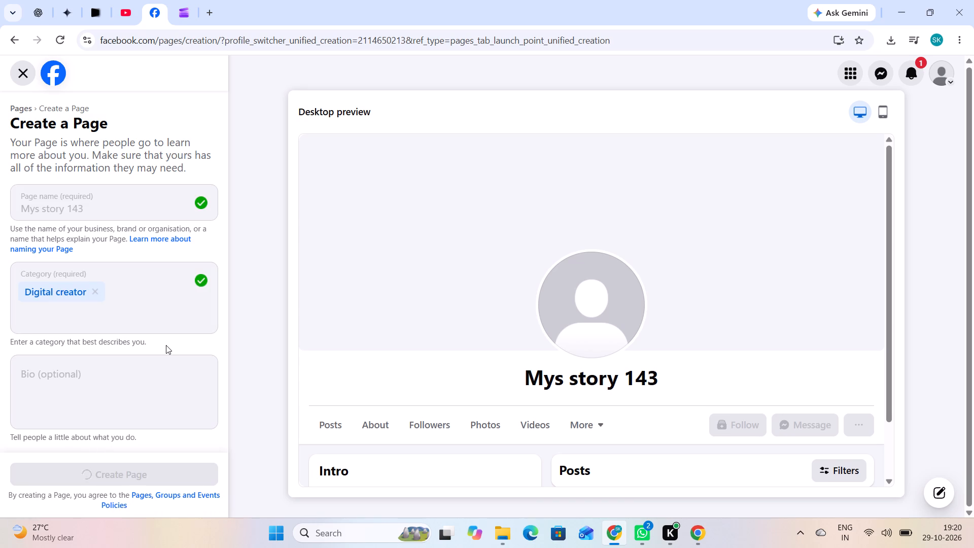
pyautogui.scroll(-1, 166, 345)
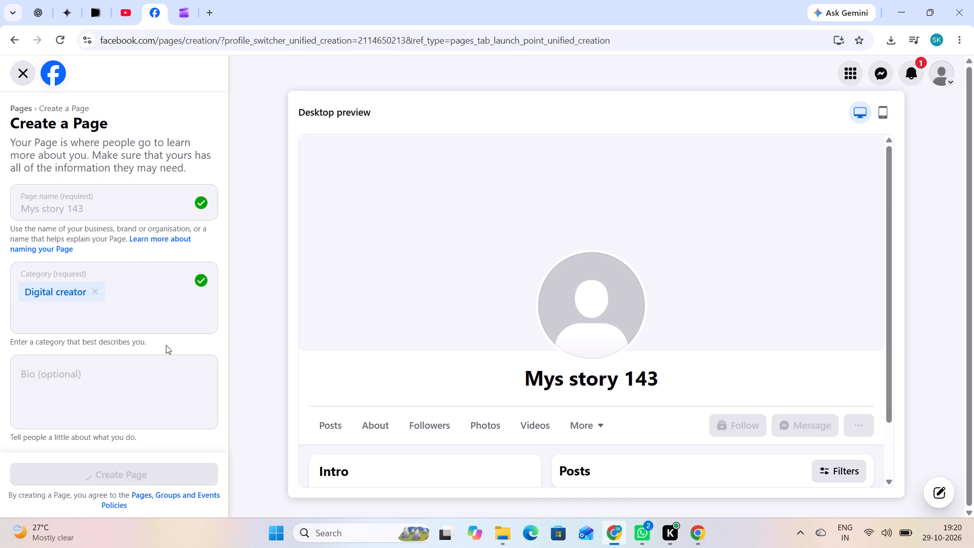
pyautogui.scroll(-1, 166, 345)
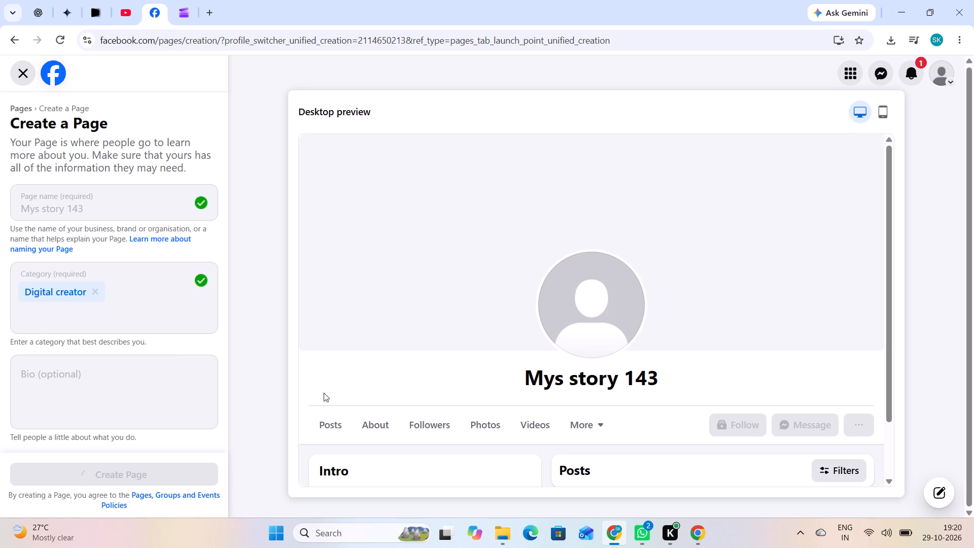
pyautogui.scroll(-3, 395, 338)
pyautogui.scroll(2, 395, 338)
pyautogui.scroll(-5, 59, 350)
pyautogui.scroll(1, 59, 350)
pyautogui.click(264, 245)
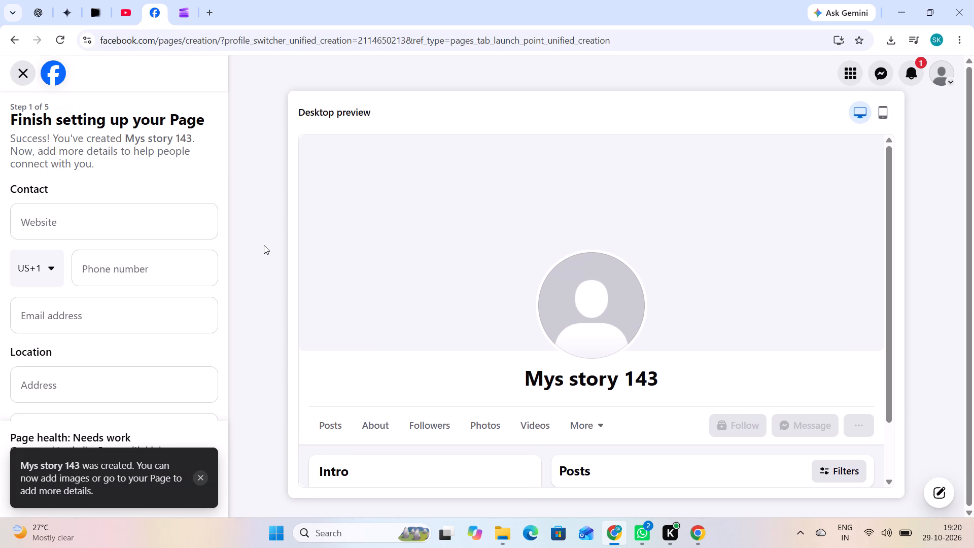
# Pass the new Page's contact and location setup without filling in any details.
pyautogui.scroll(-2, 264, 245)
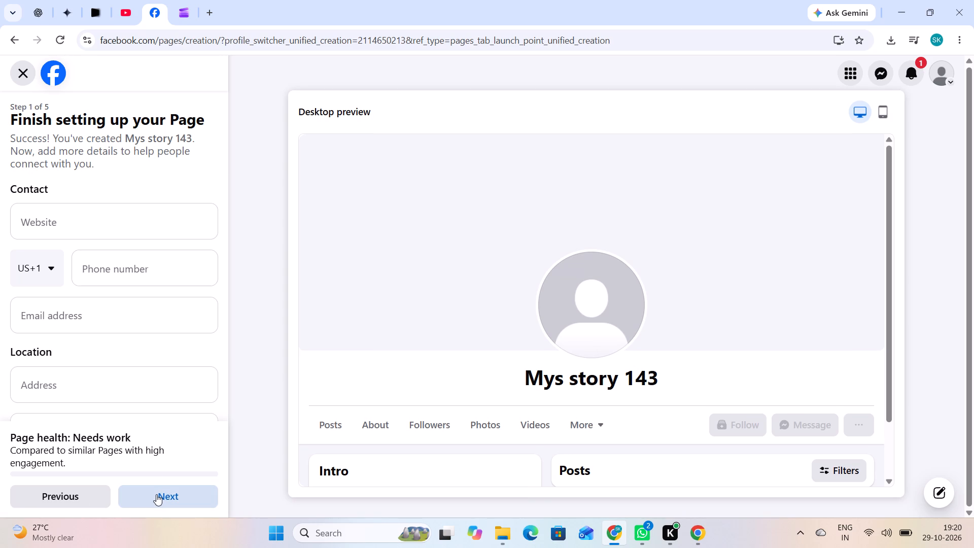
pyautogui.click(156, 494)
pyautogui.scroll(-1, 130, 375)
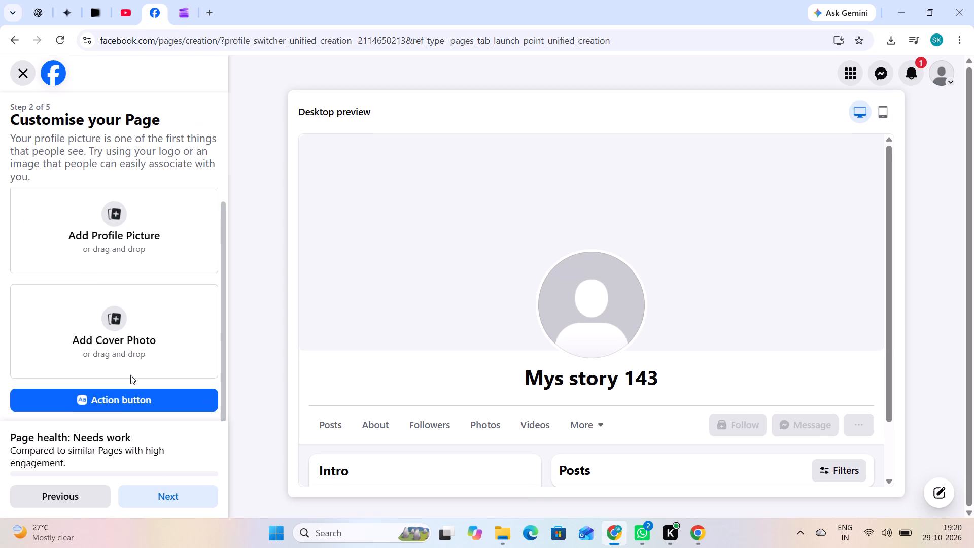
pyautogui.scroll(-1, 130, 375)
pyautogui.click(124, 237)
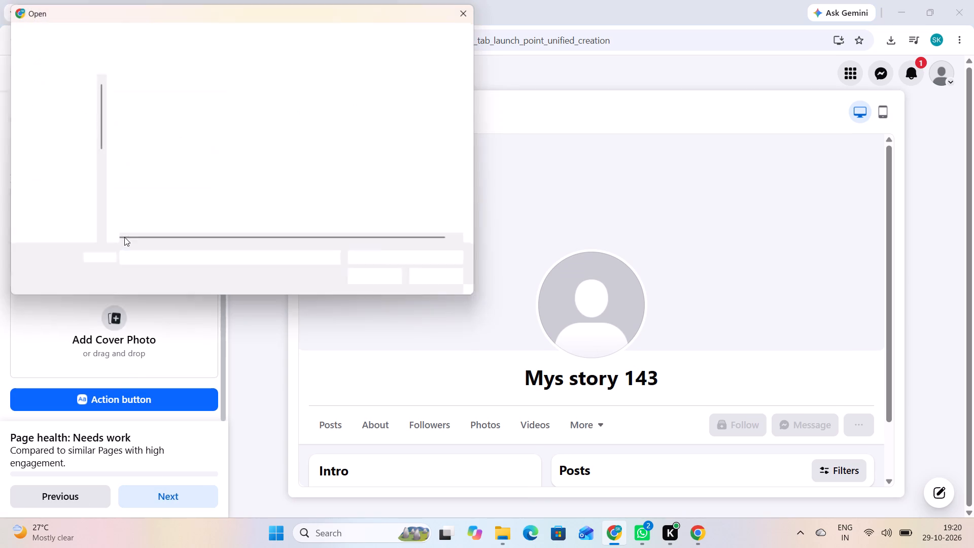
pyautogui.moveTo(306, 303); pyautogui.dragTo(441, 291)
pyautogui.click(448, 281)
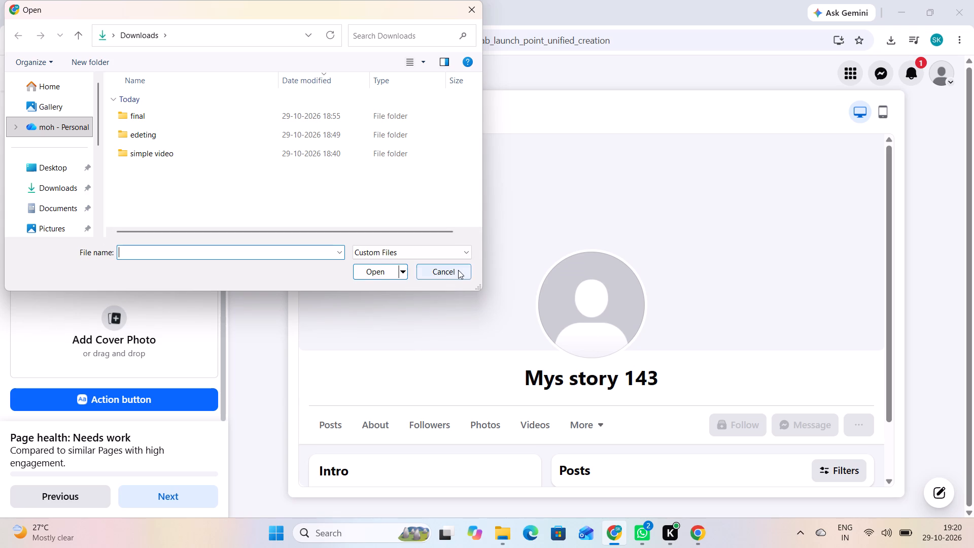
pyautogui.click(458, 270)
# Finish the Mys story 143 Page setup without adding pictures, skipping the WhatsApp connection and remaining setup stages.
pyautogui.click(169, 500)
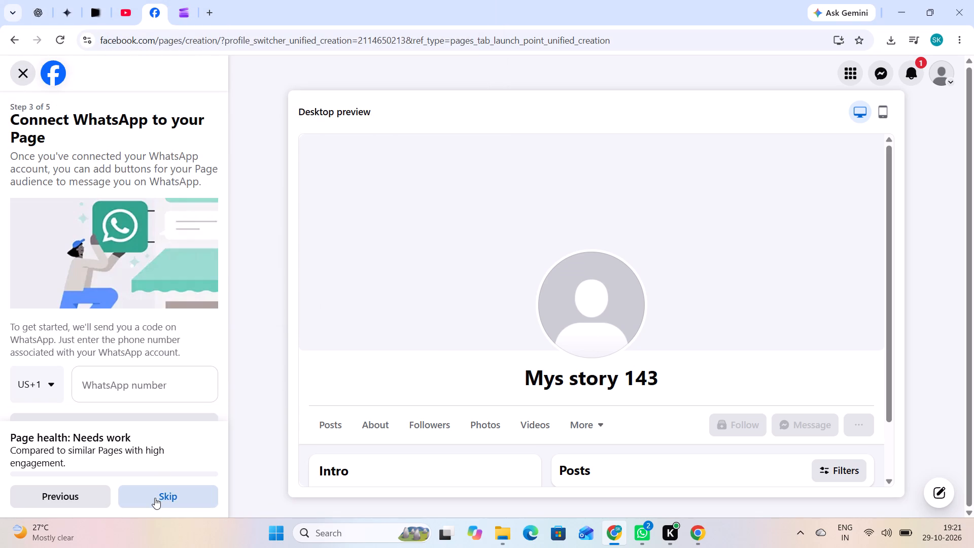
pyautogui.click(155, 498)
pyautogui.click(155, 498)
pyautogui.click(155, 498)
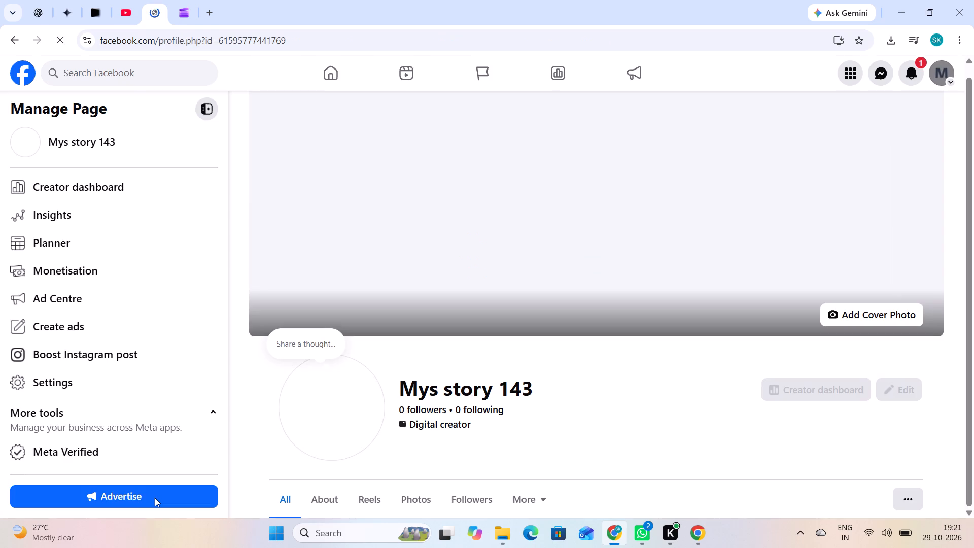
pyautogui.click(572, 383)
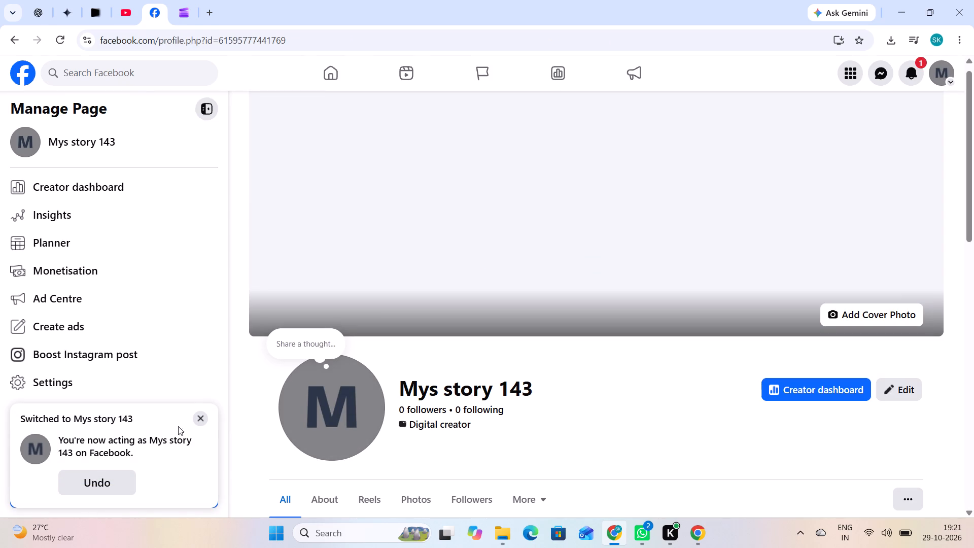
pyautogui.click(199, 418)
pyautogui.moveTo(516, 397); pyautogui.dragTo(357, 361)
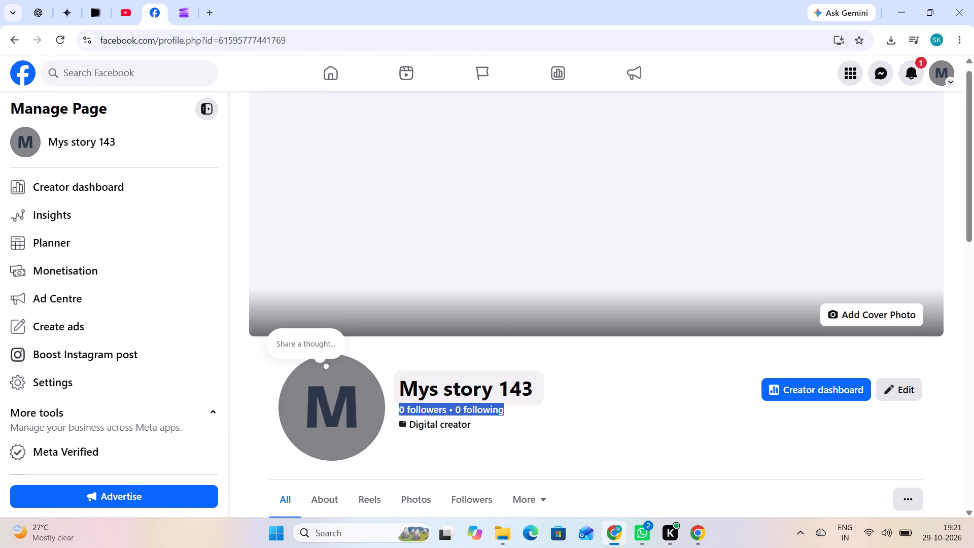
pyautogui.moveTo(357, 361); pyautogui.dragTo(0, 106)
pyautogui.click(24, 68)
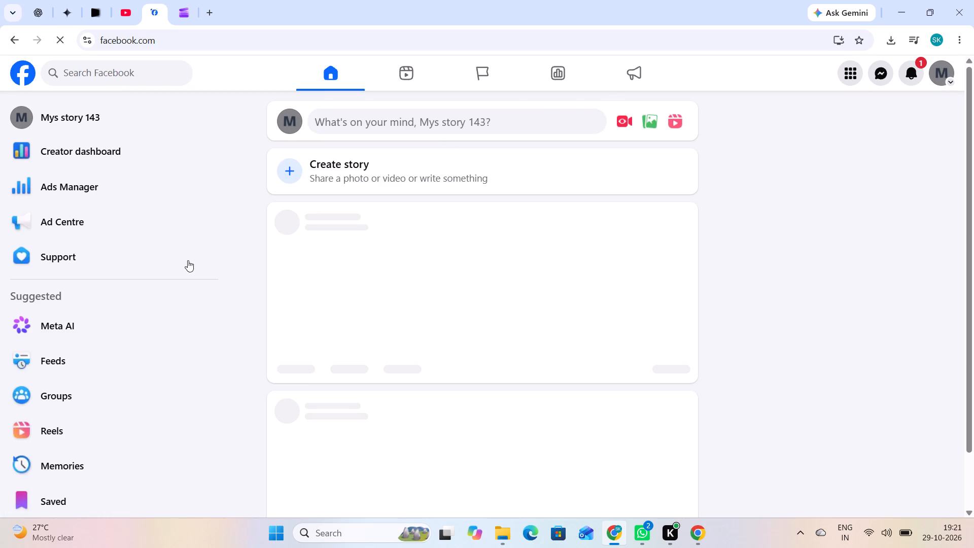
pyautogui.click(474, 286)
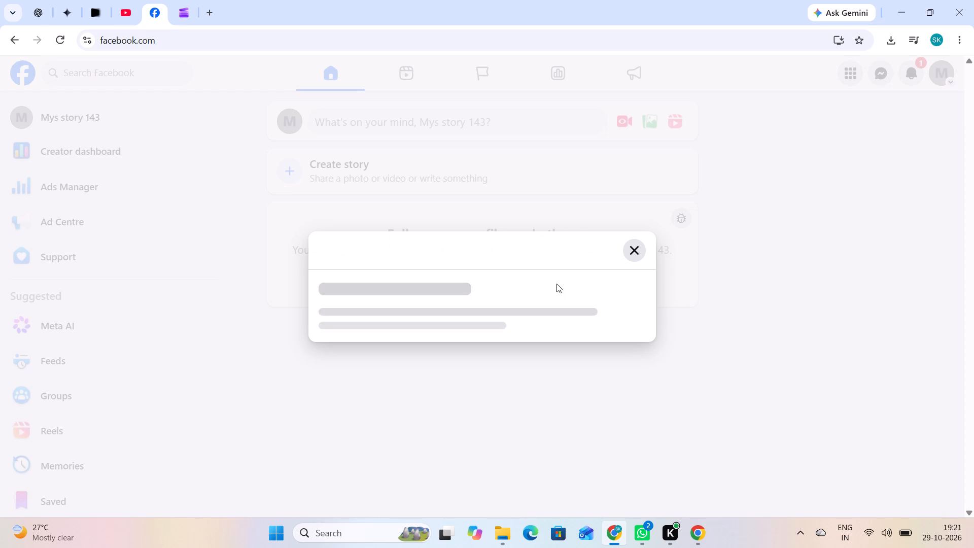
pyautogui.click(634, 141)
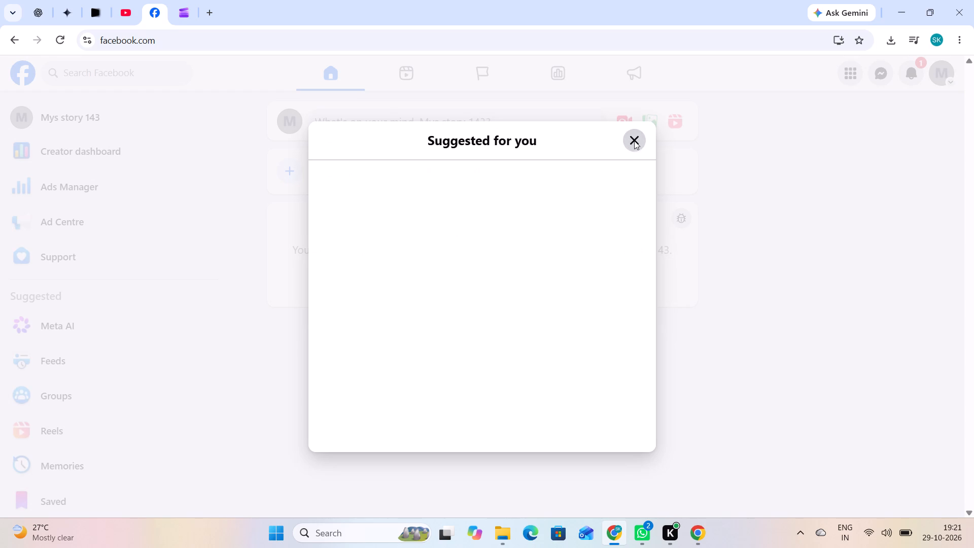
# Switch from Mys story 143 back to the Mys story page.
pyautogui.click(934, 82)
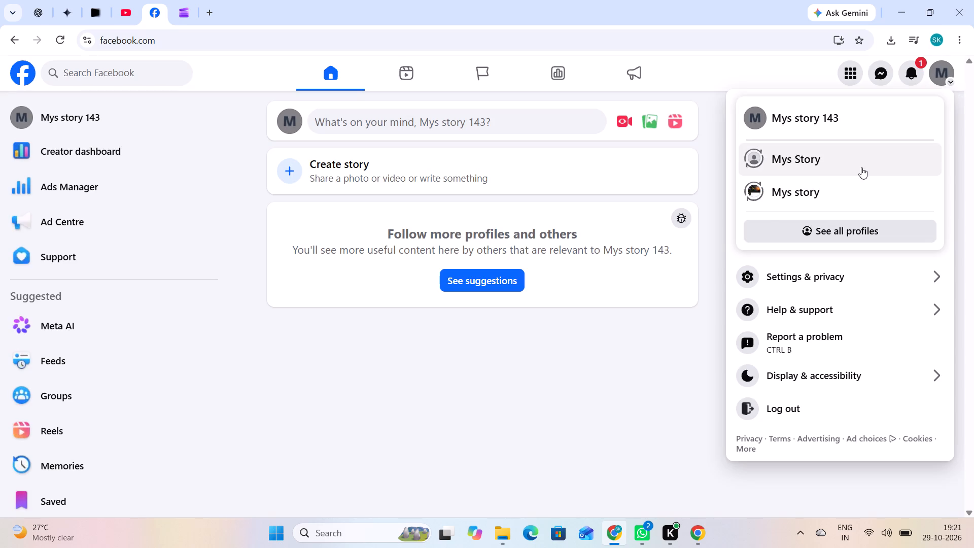
pyautogui.click(843, 199)
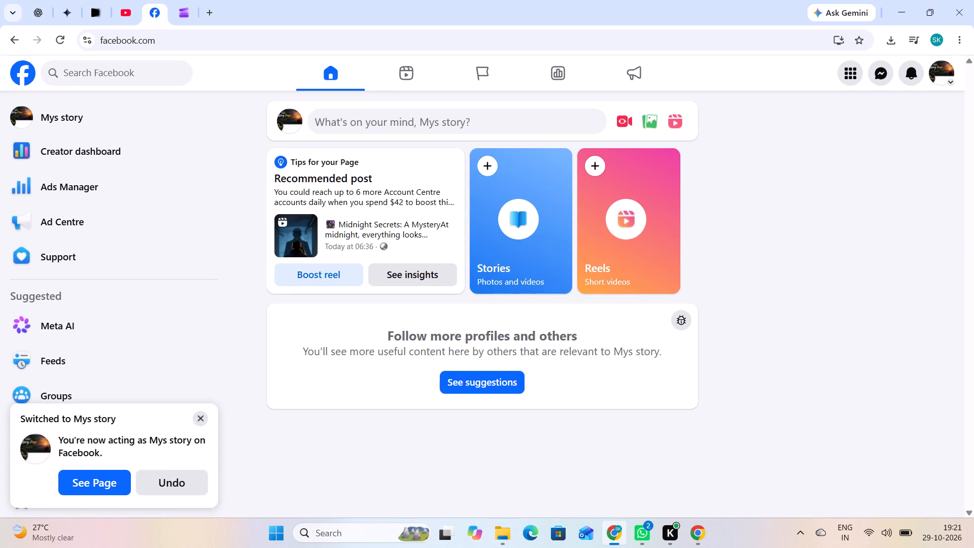
# View the suggested profiles for the Mys story page, then close the suggestions.
pyautogui.click(456, 376)
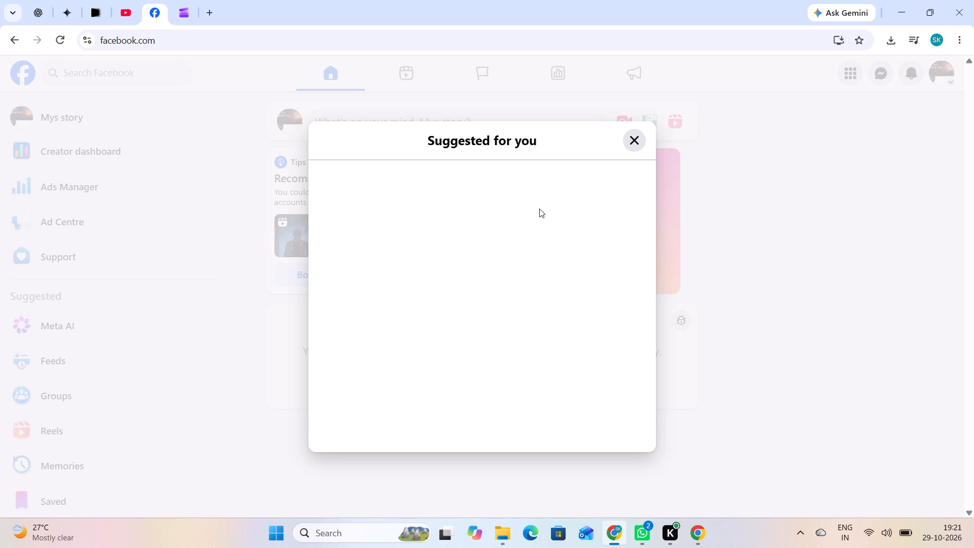
pyautogui.tripleClick(460, 154)
pyautogui.click(563, 134)
pyautogui.tripleClick(497, 127)
pyautogui.click(497, 127)
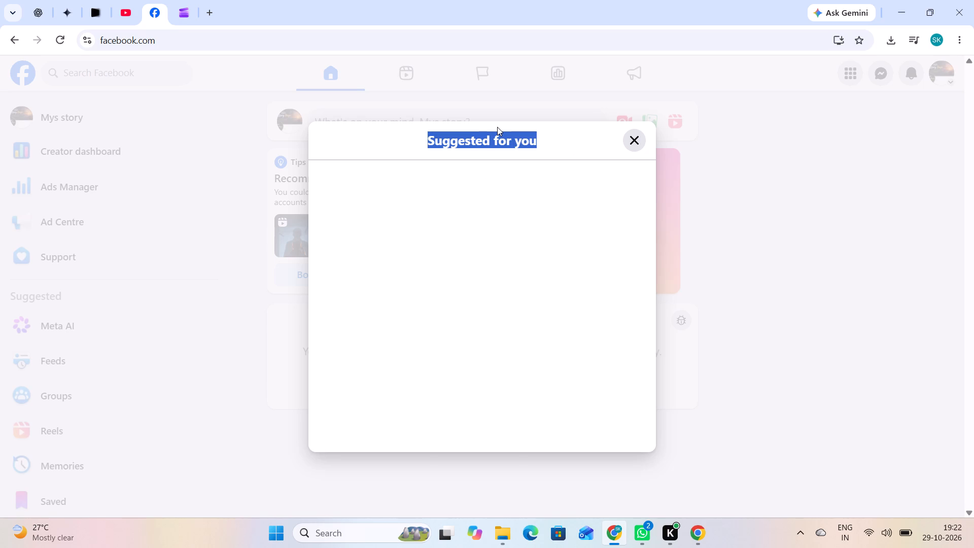
pyautogui.click(637, 139)
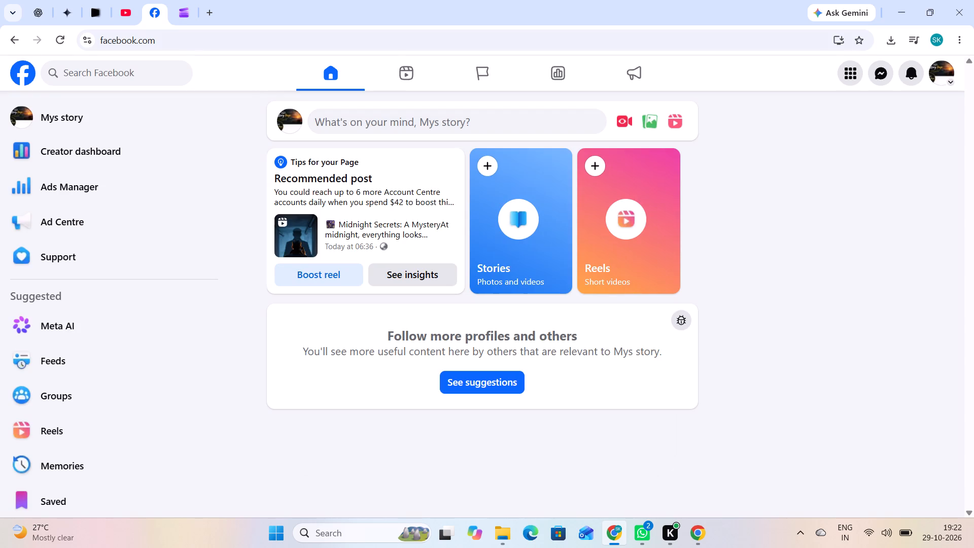
# Switch to the Clipchamp export page and play the preview of Video Project.mp4, muting and unmuting its sound.
pyautogui.click(101, 0)
pyautogui.click(185, 11)
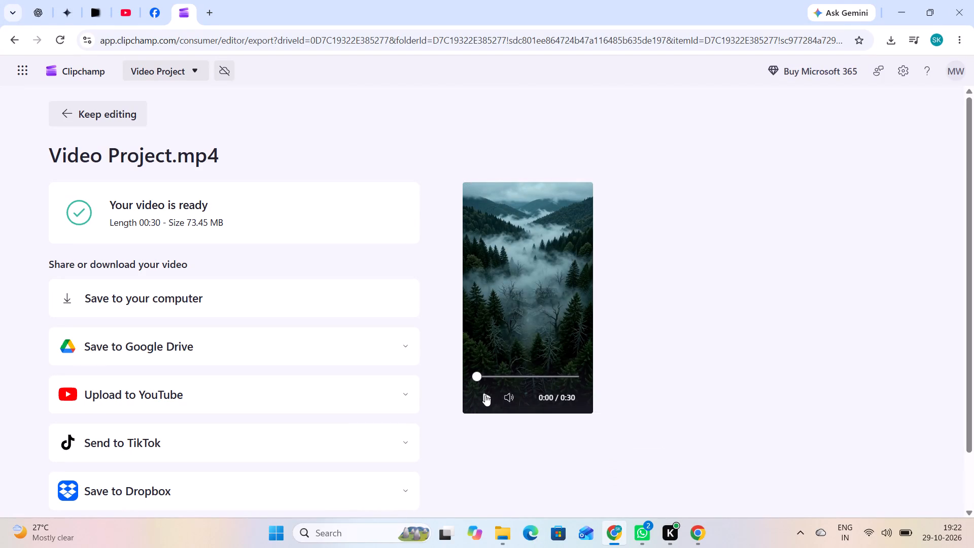
pyautogui.click(485, 395)
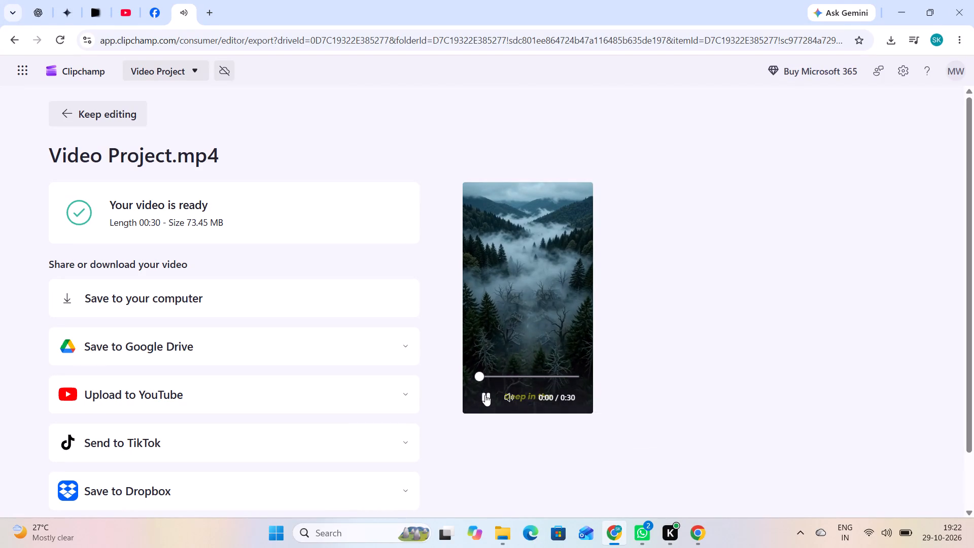
pyautogui.click(513, 398)
pyautogui.click(513, 398)
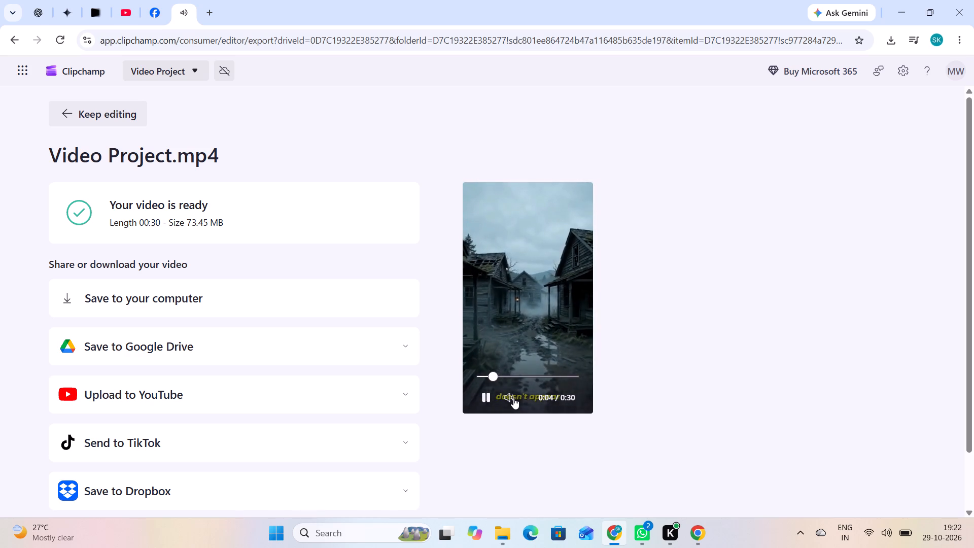
# Stop the preview playback of the exported Video Project.mp4.
pyautogui.click(513, 398)
pyautogui.click(483, 398)
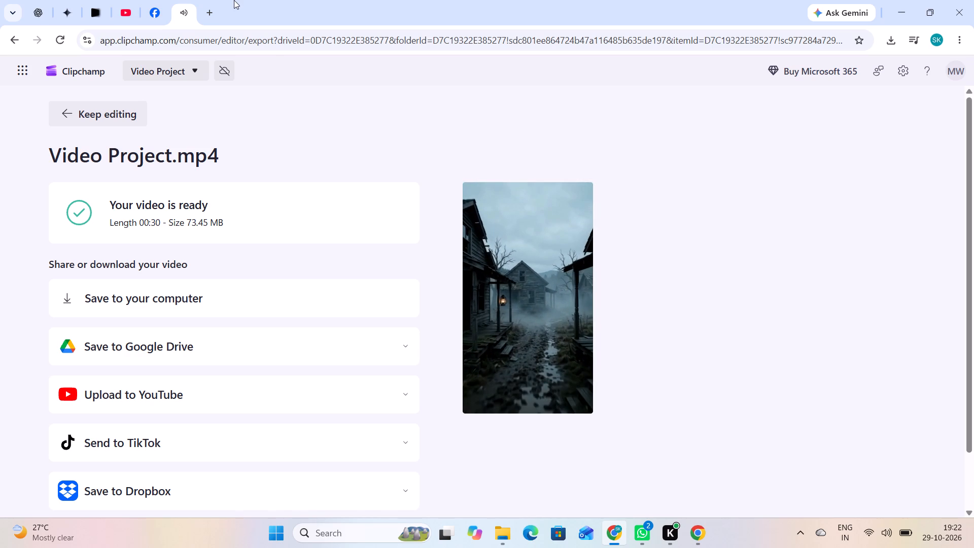
# Switch to the YouTube home page in the same browser window and check which account is signed in.
pyautogui.click(208, 10)
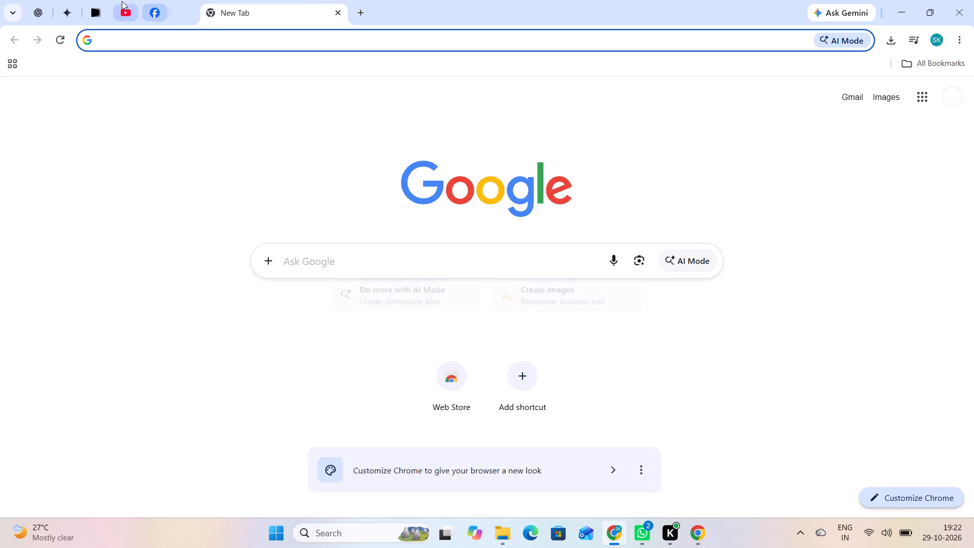
pyautogui.click(122, 1)
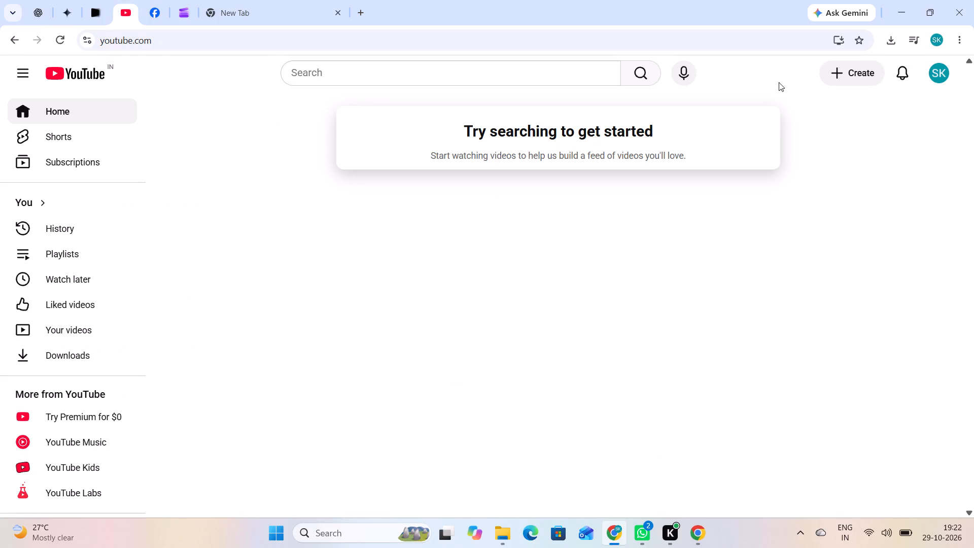
pyautogui.click(928, 75)
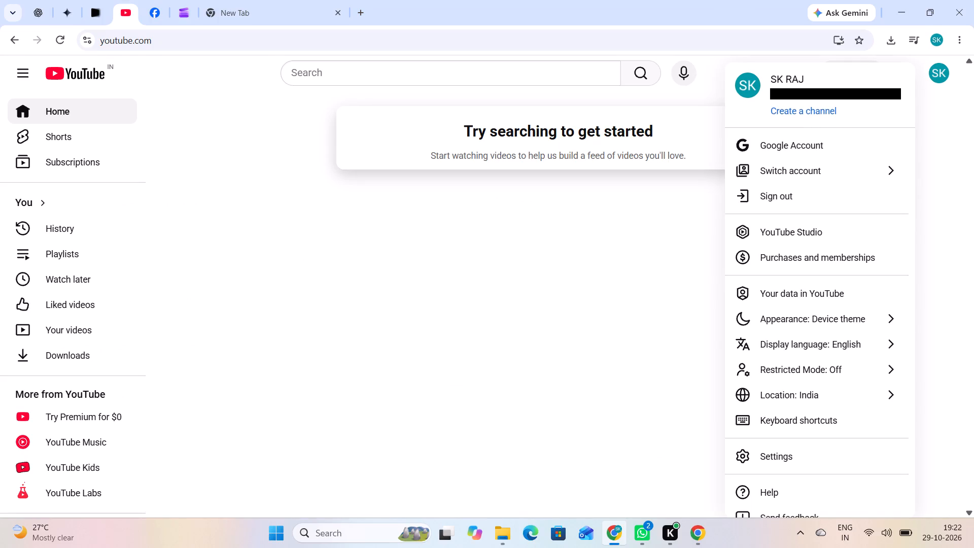
pyautogui.click(795, 83)
pyautogui.click(636, 230)
pyautogui.click(615, 527)
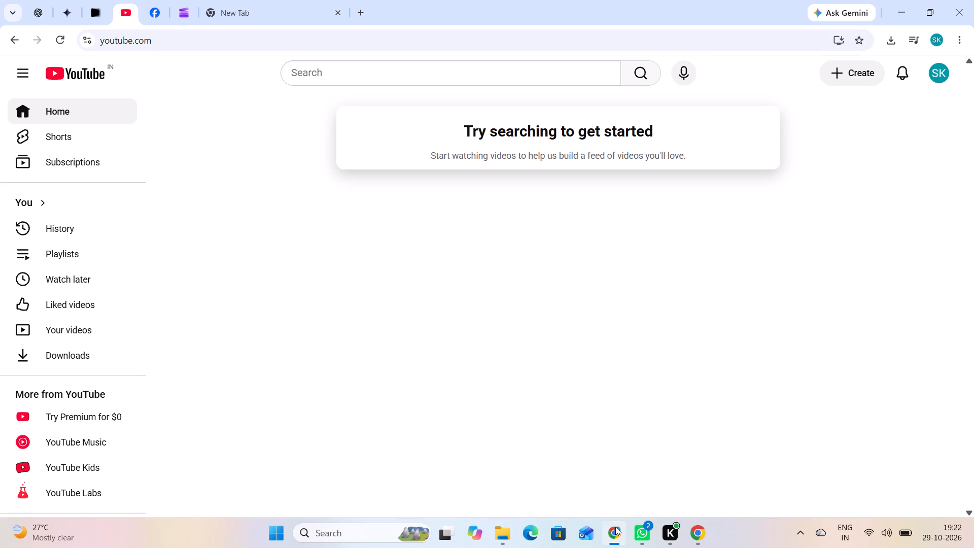
pyautogui.click(615, 527)
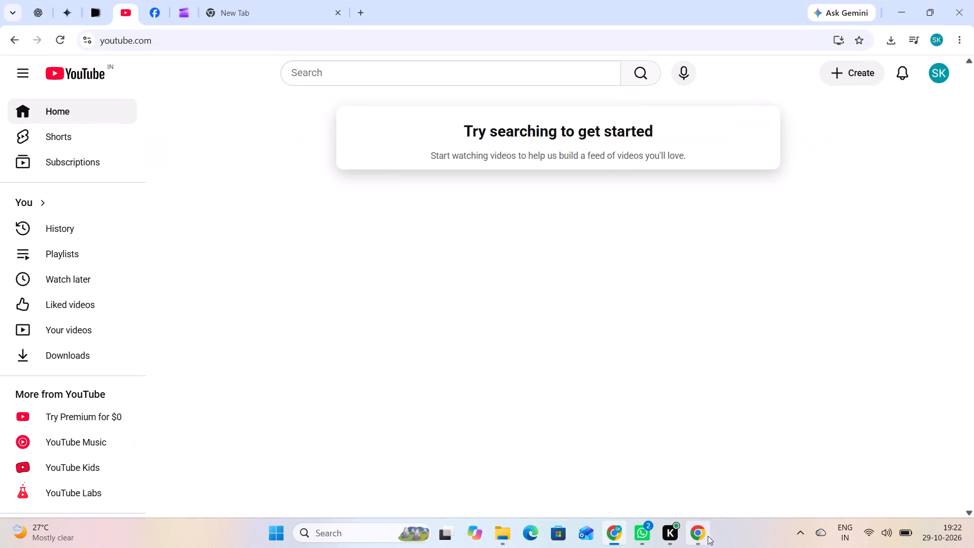
# Switch to the mys story 143 browser window, reload the channel page, and return to the other browser window.
pyautogui.click(708, 536)
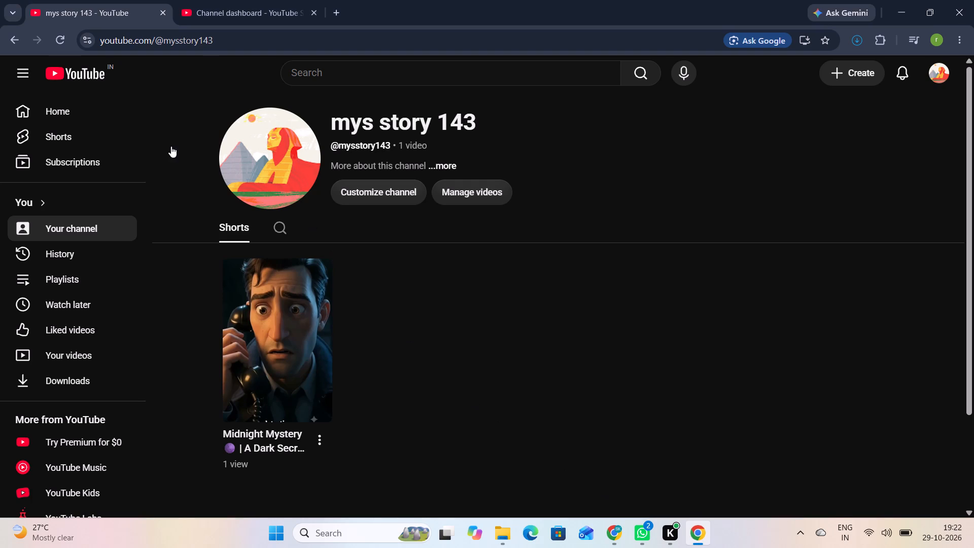
pyautogui.click(57, 45)
pyautogui.click(607, 542)
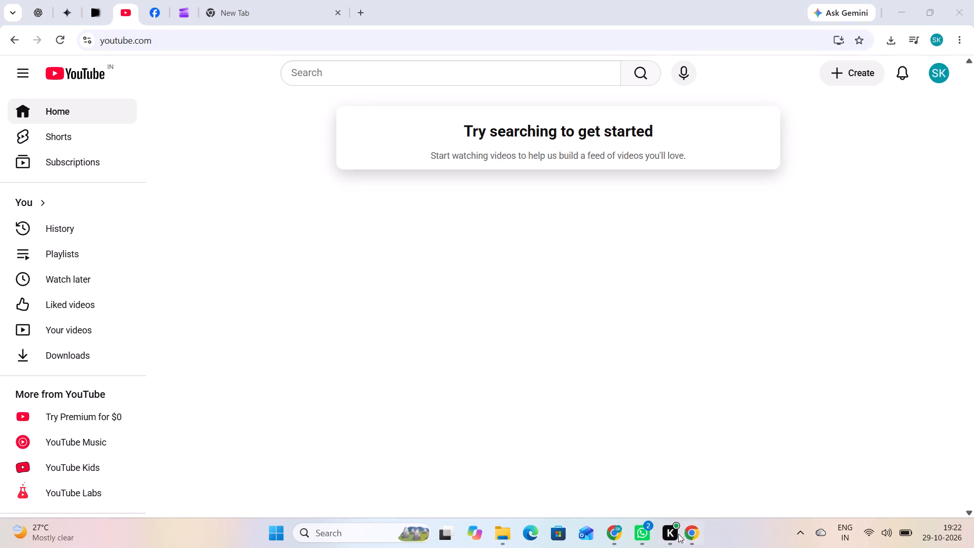